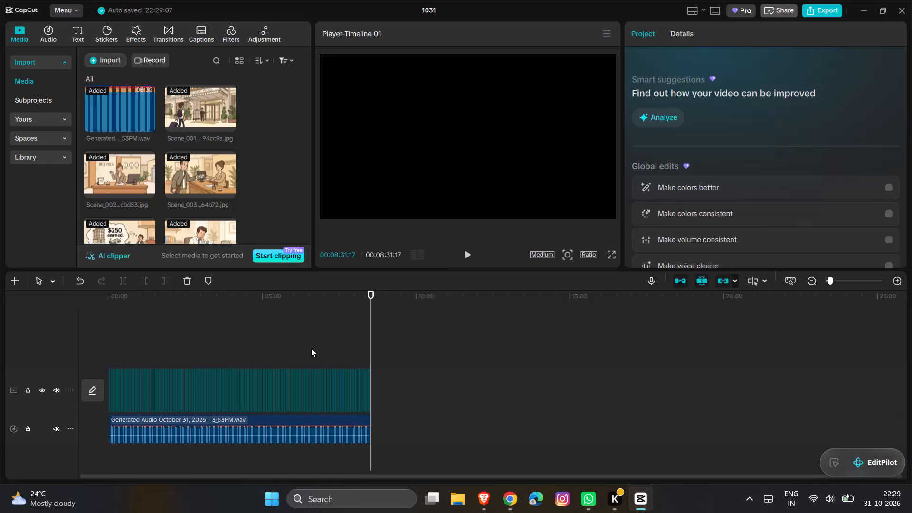
Examine the scene images along the timeline at closer zoom to find where clip timing still has to be matched to the narration.
scroll(311, 348, up, 5)
ctrl+scroll(311, 348, up, 2)
scroll(311, 348, right, 4)
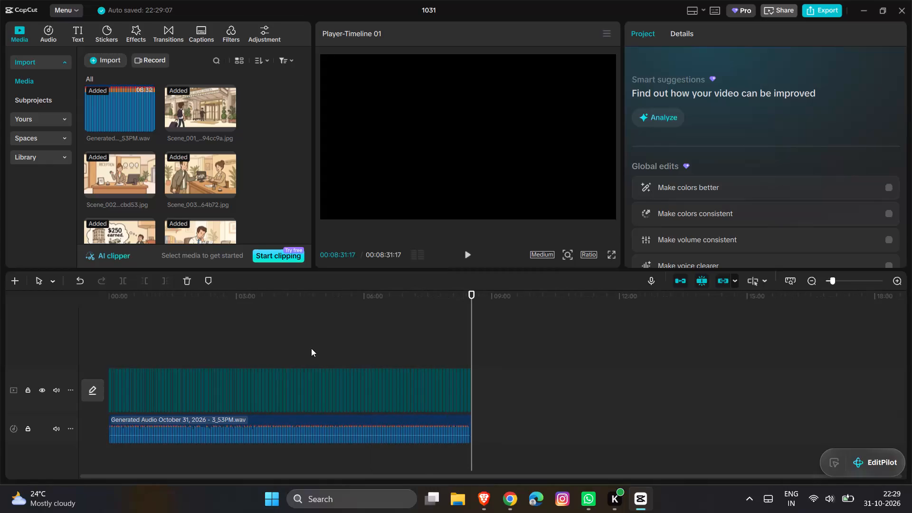
ctrl+scroll(318, 394, up, 14)
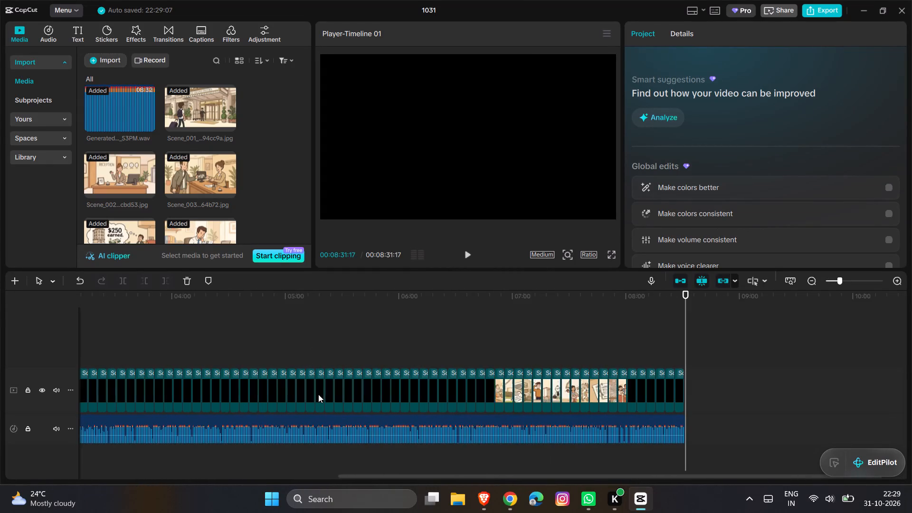
ctrl+scroll(318, 394, up, 4)
scroll(318, 394, down, 1)
ctrl+scroll(318, 394, up, 3)
scroll(318, 394, down, 1)
ctrl+scroll(318, 394, up, 7)
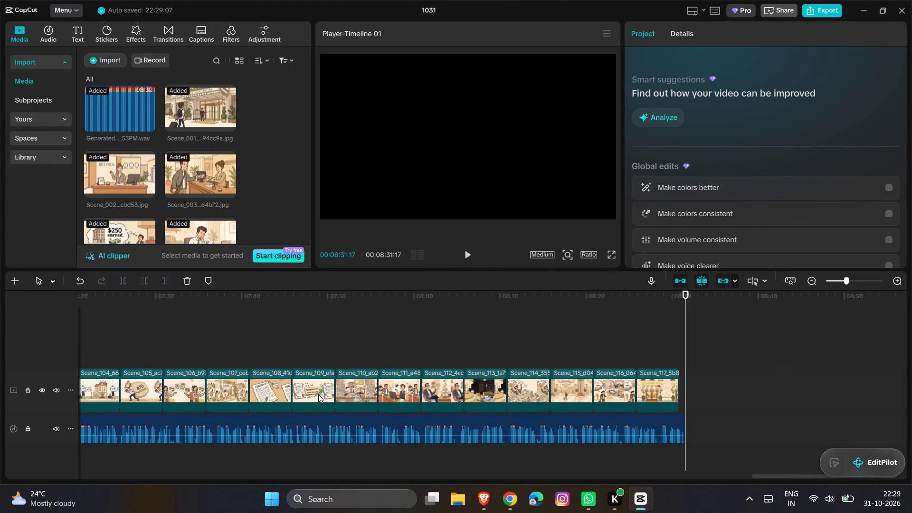
scroll(318, 394, right, 16)
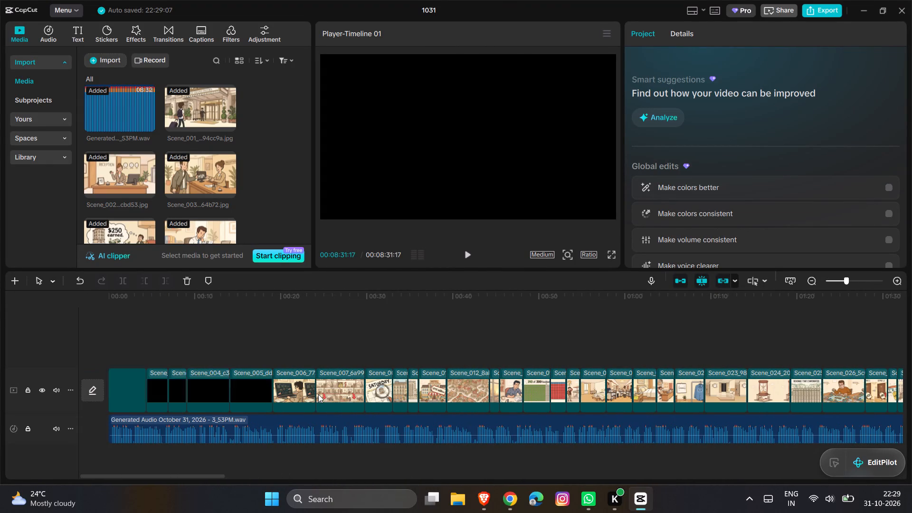
ctrl+scroll(233, 357, up, 9)
scroll(233, 357, right, 2)
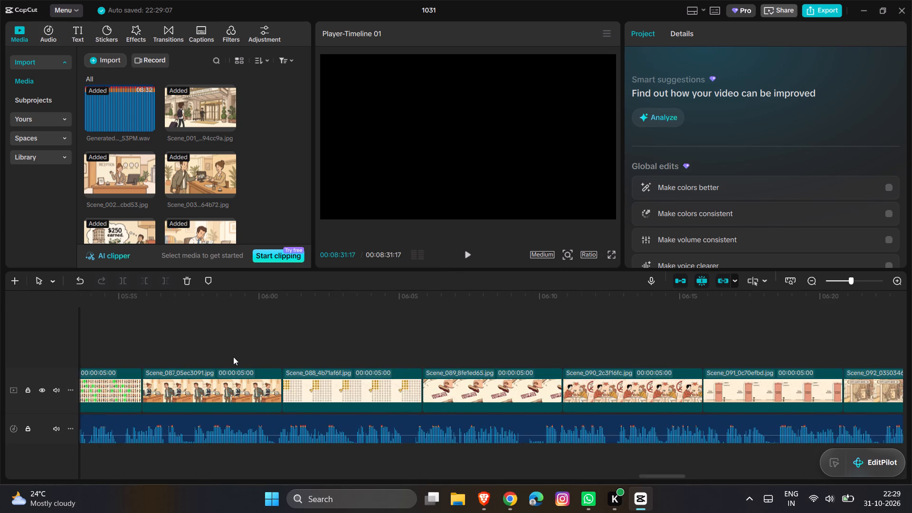
scroll(233, 357, right, 20)
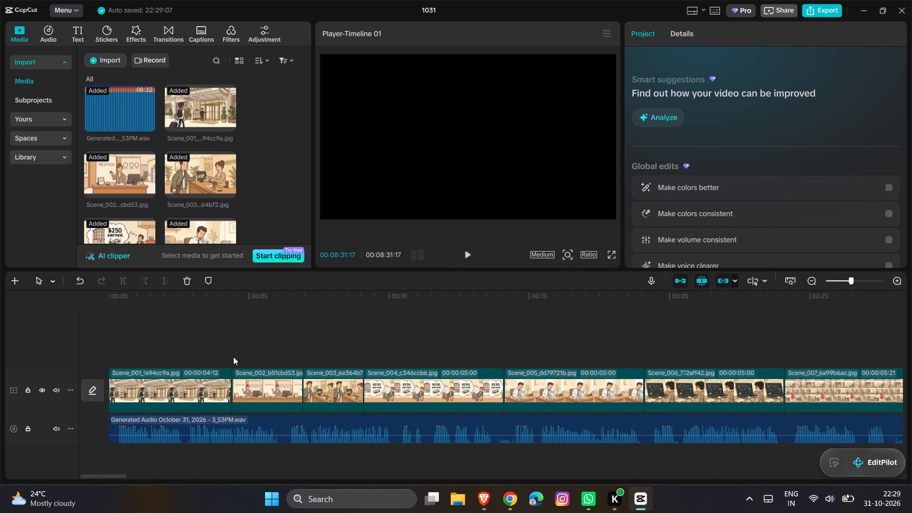
scroll(233, 357, right, 5)
scroll(442, 376, left, 1)
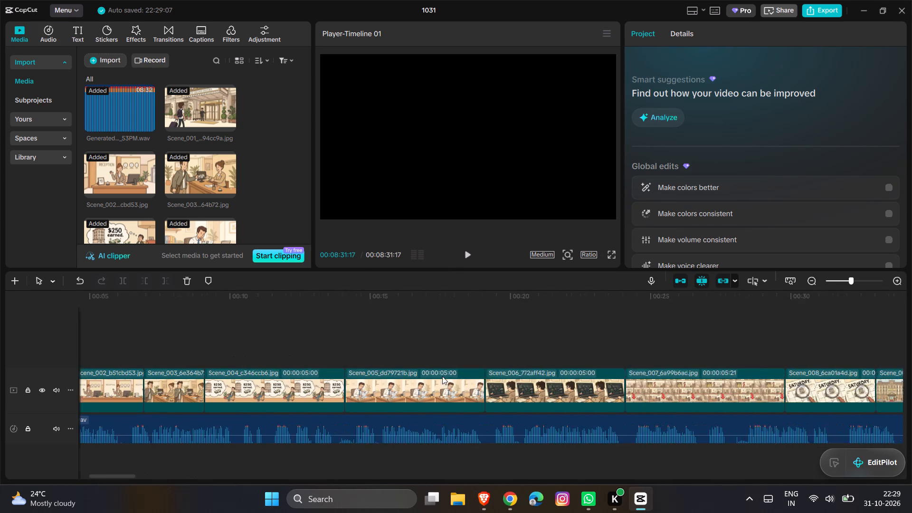
scroll(442, 376, left, 9)
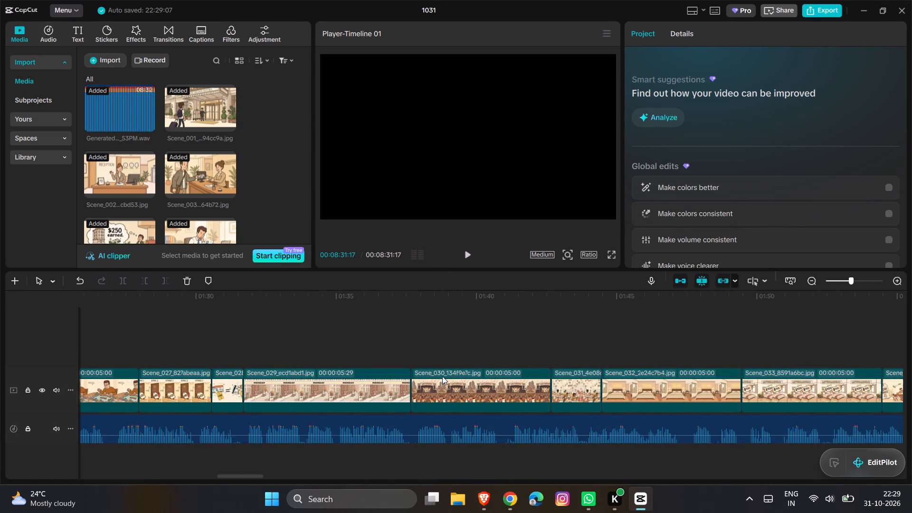
scroll(442, 376, left, 4)
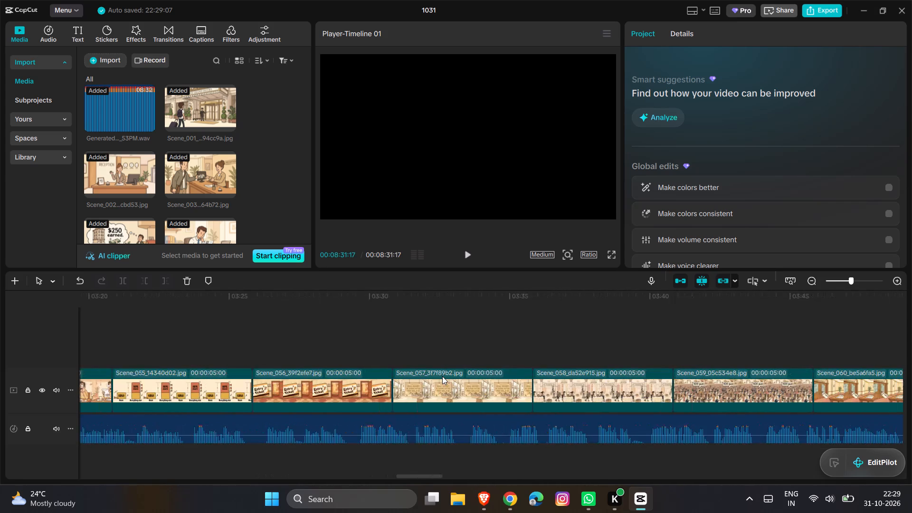
scroll(313, 357, right, 3)
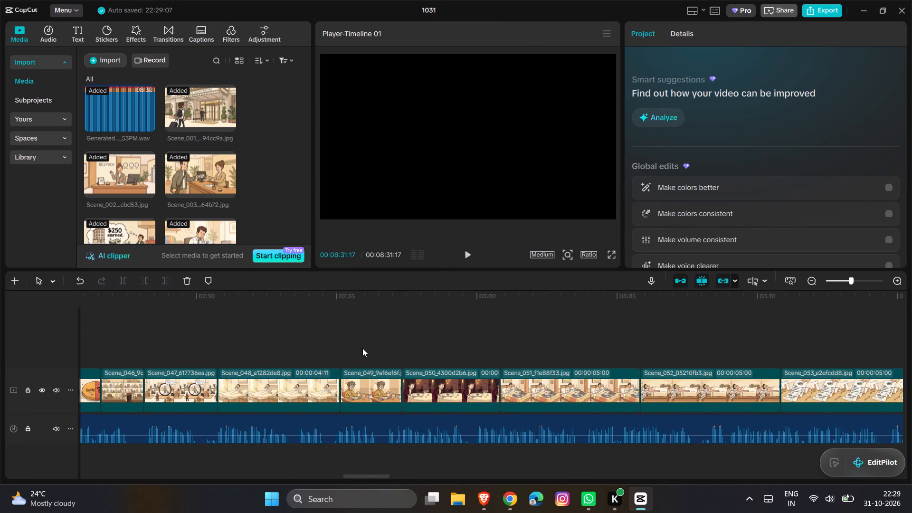
Play the timeline from about 02:56 into Scene_056 to check the images against the narration.
click(362, 348)
key(space)
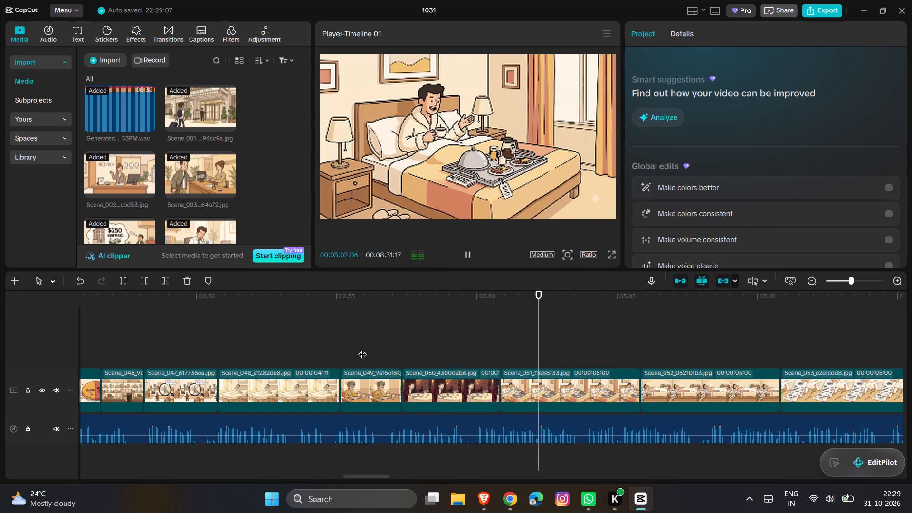
scroll(362, 348, left, 1)
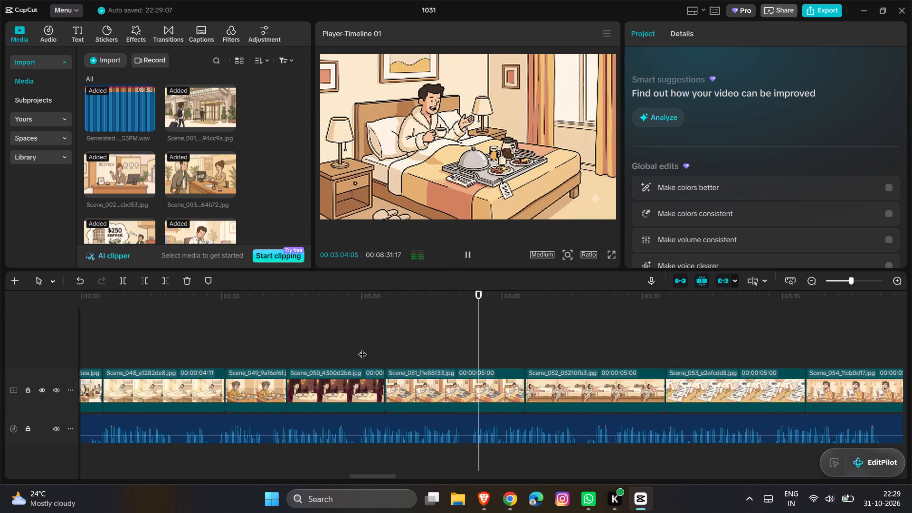
scroll(362, 348, left, 1)
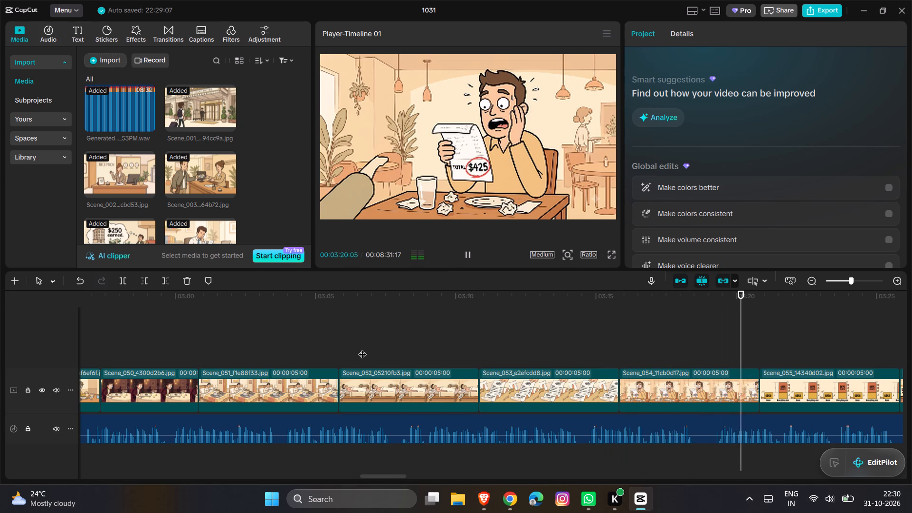
scroll(362, 348, left, 1)
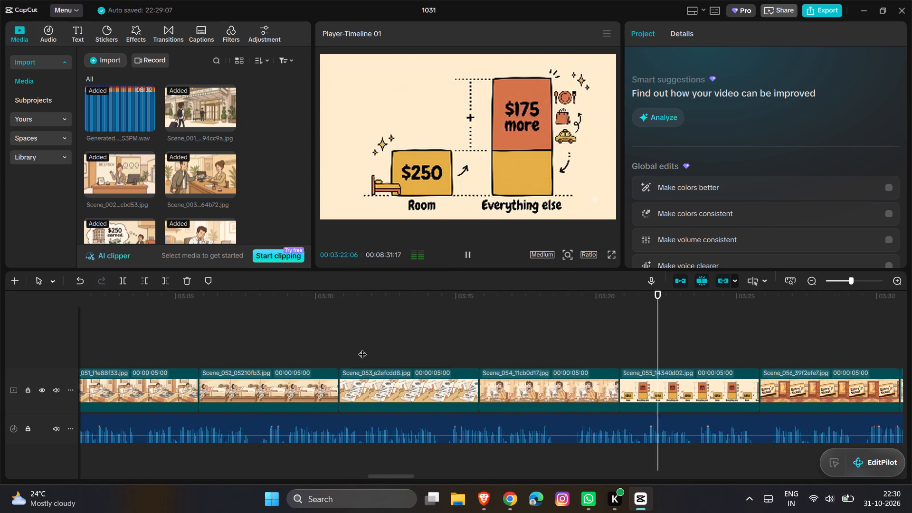
scroll(362, 348, left, 1)
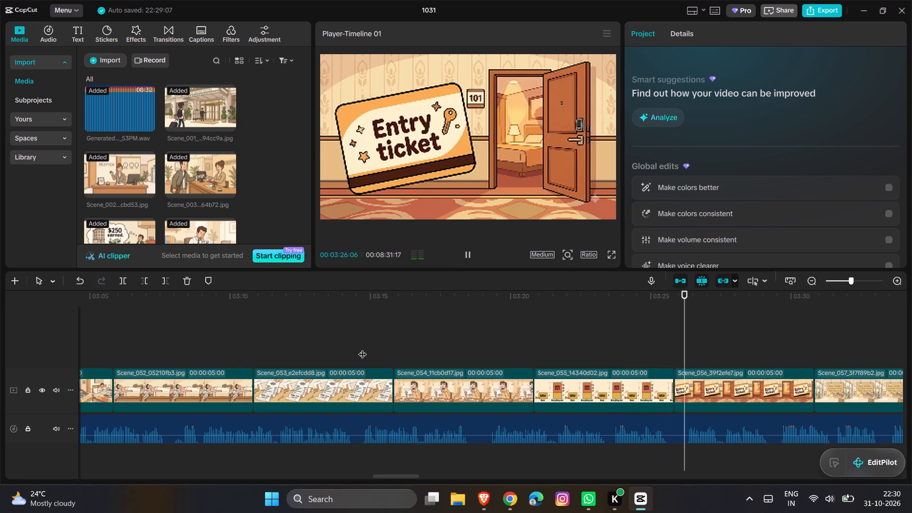
key(space)
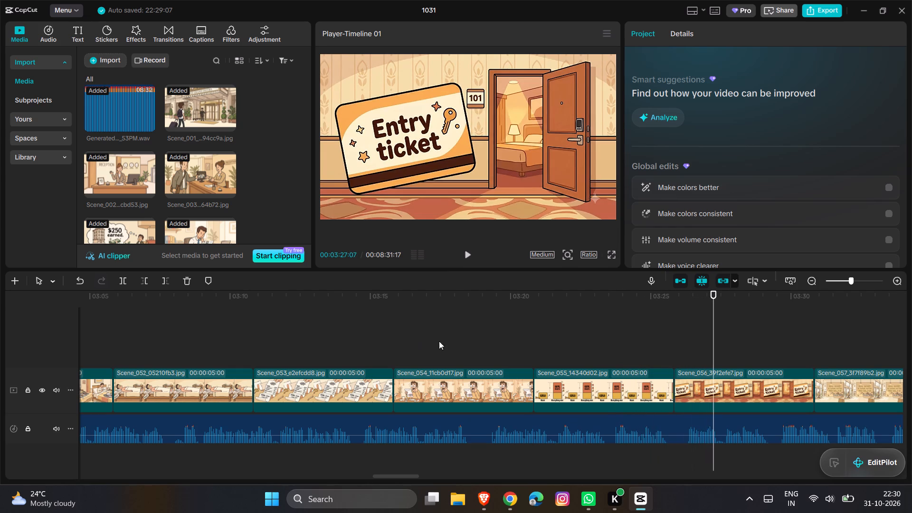
Replay the section from about 03:18 across Scene_054 and Scene_055 to check where the image should change.
scroll(452, 342, left, 1)
click(529, 344)
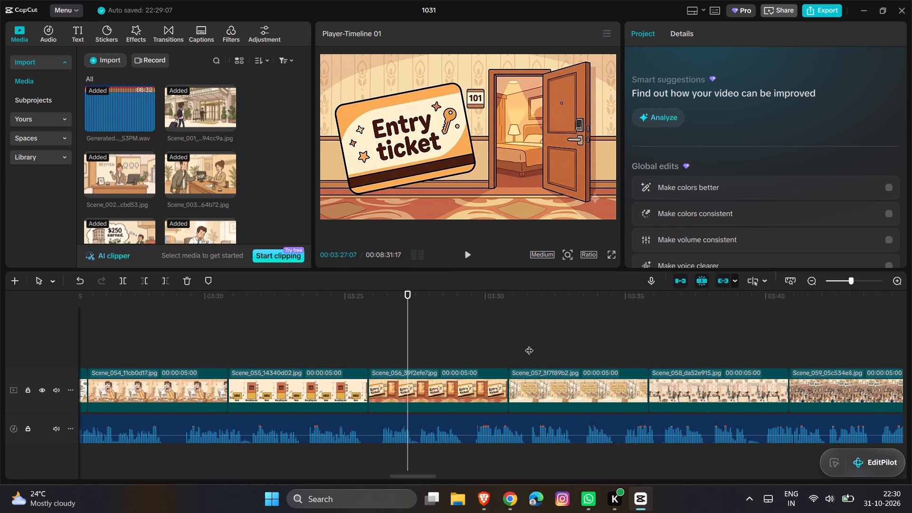
scroll(264, 324, right, 1)
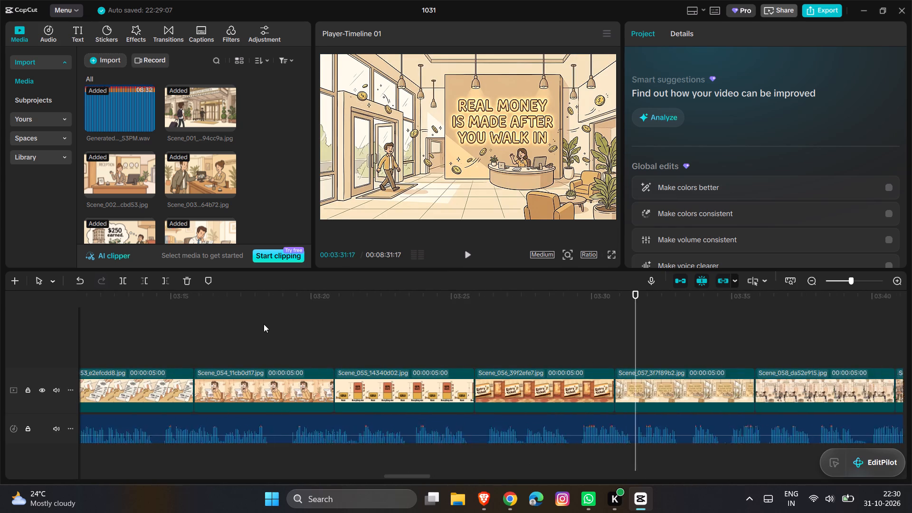
scroll(264, 324, right, 1)
click(283, 328)
key(space)
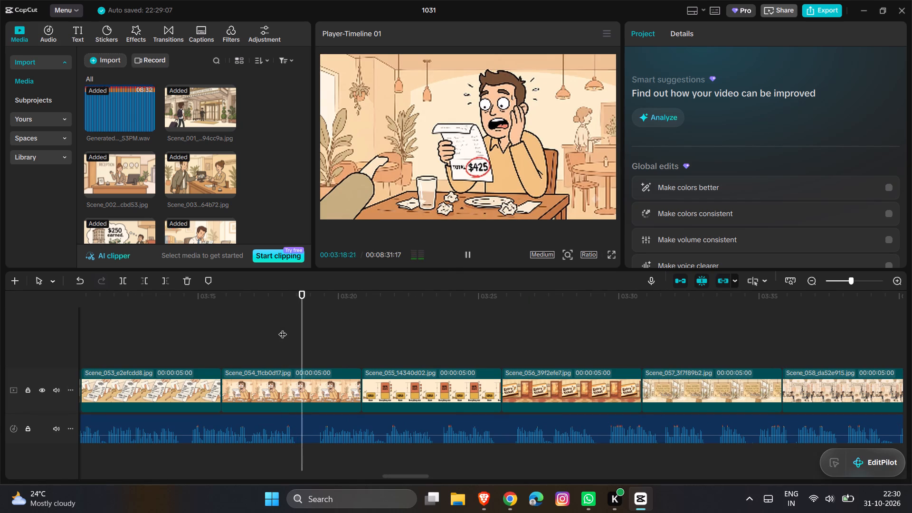
key(space)
key(space)
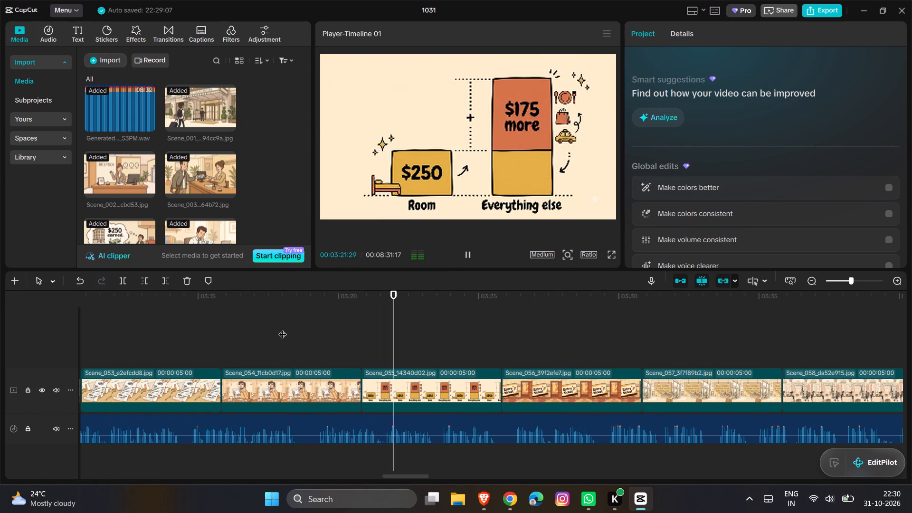
key(space)
Play from just before Scene_054 to the narration break and trim the clip's end to about 03:18, closing the gap.
click(188, 327)
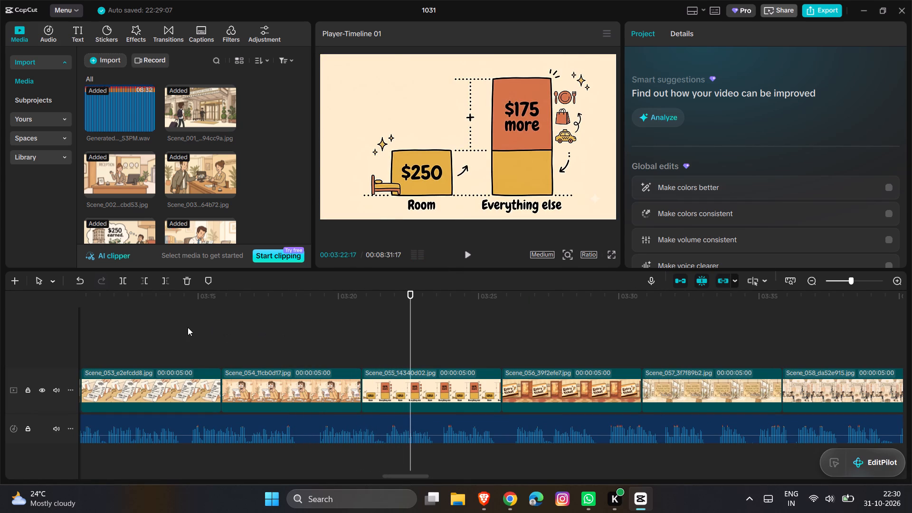
key(space)
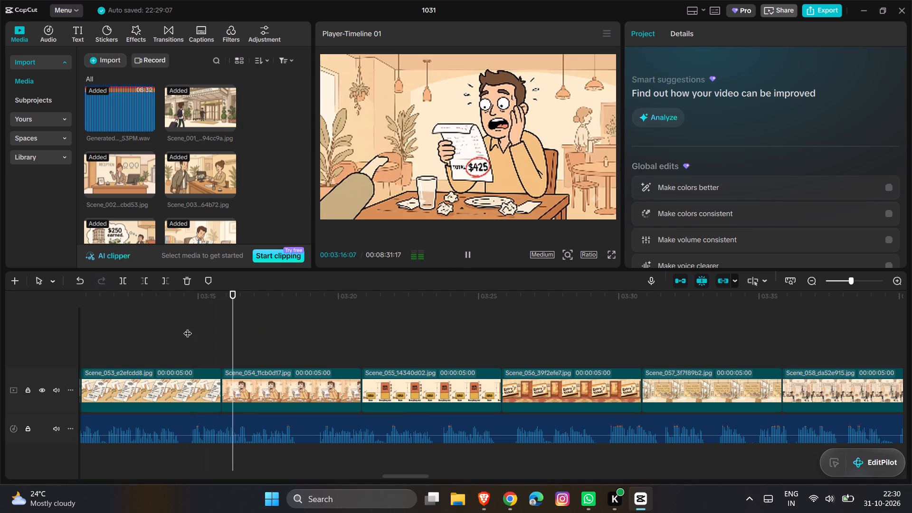
key(space)
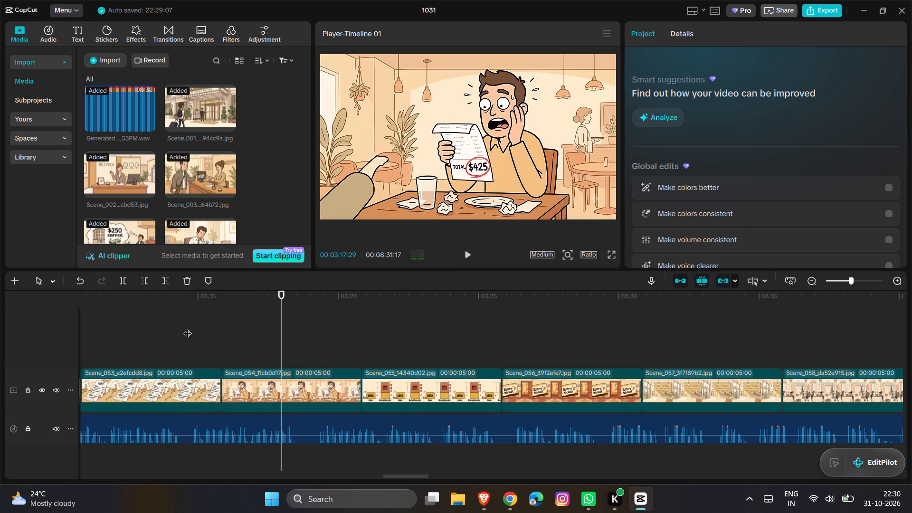
click(336, 412)
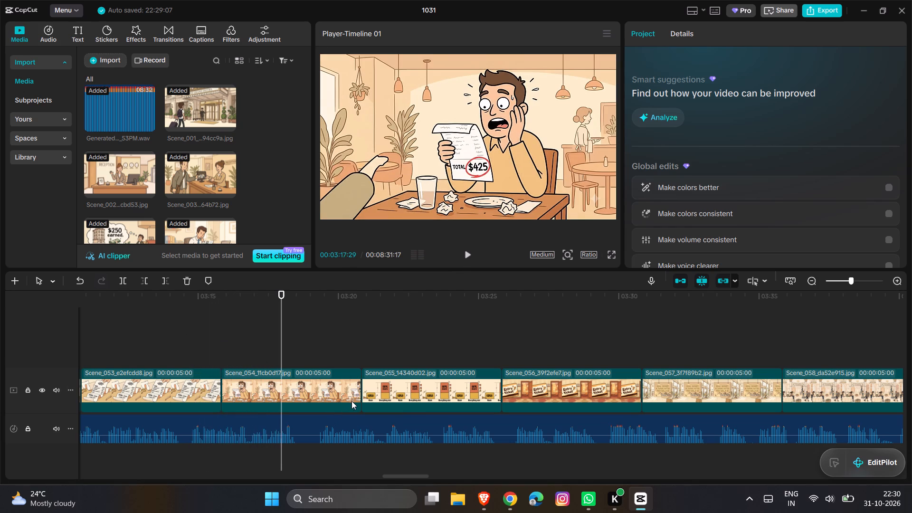
click(352, 400)
click(349, 389)
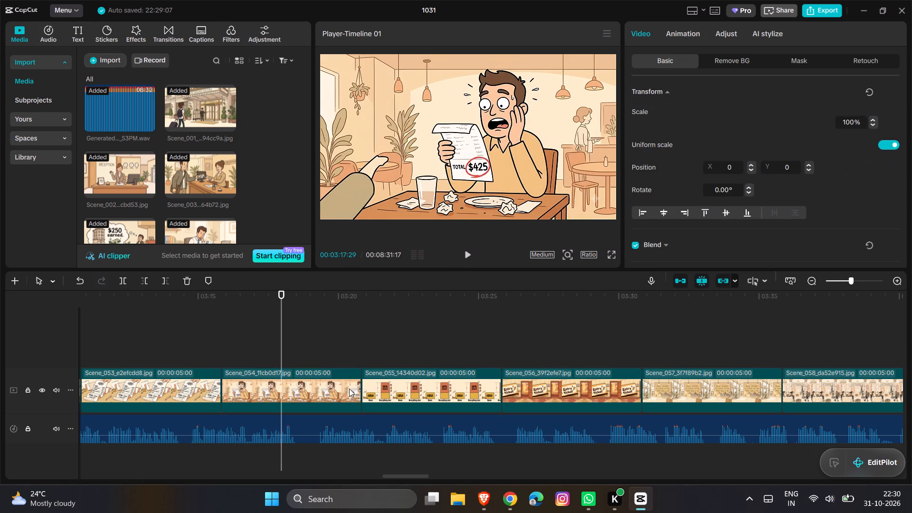
drag(362, 388, 346, 391)
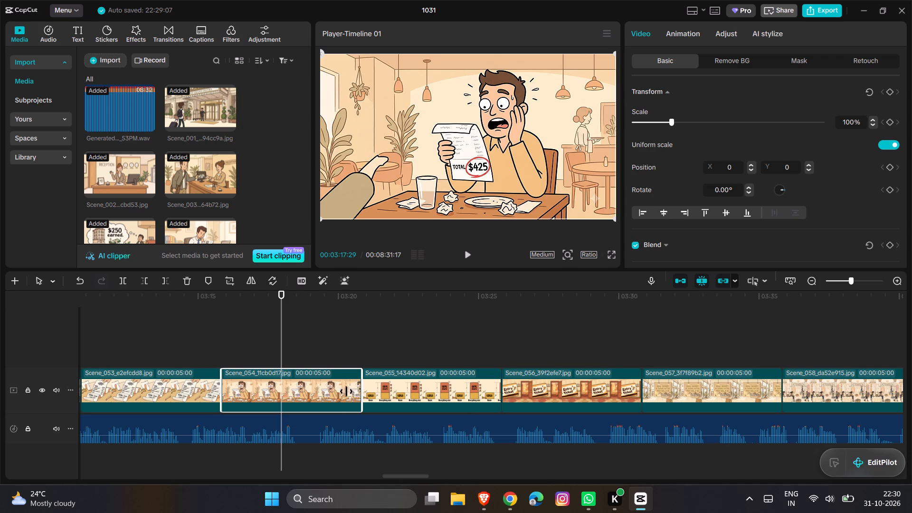
drag(346, 391, 292, 398)
Play on to the next narration break and trim the end of Scene_055 to about 03:22.
key(space)
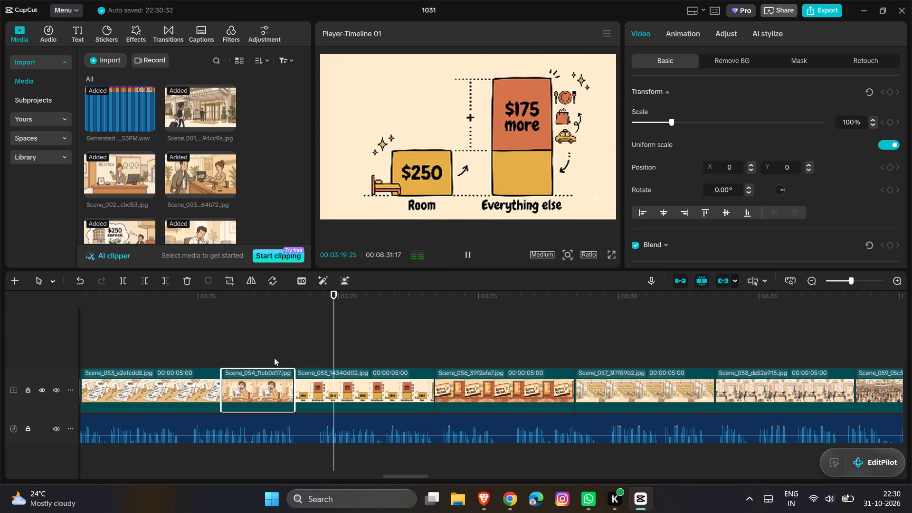
key(space)
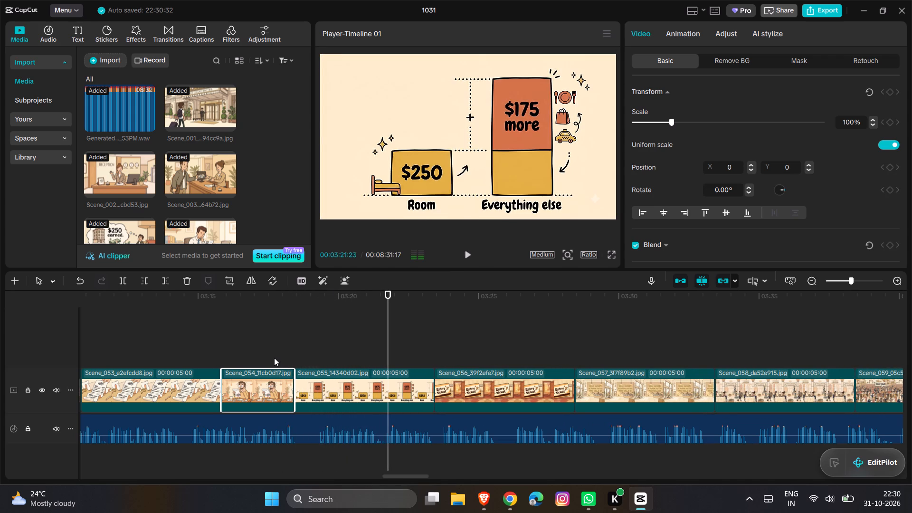
click(358, 378)
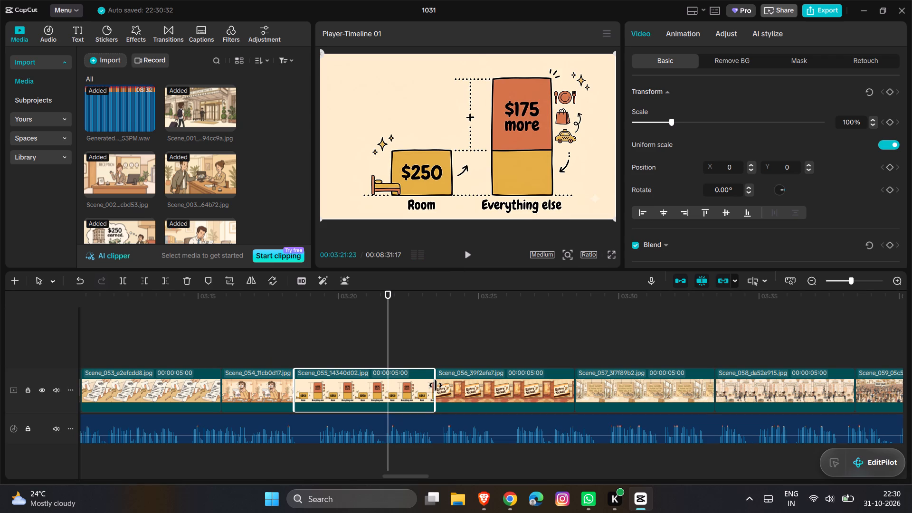
drag(436, 385, 383, 392)
Play on to the next narration break and trim the end of Scene_056 to about 03:24.
key(space)
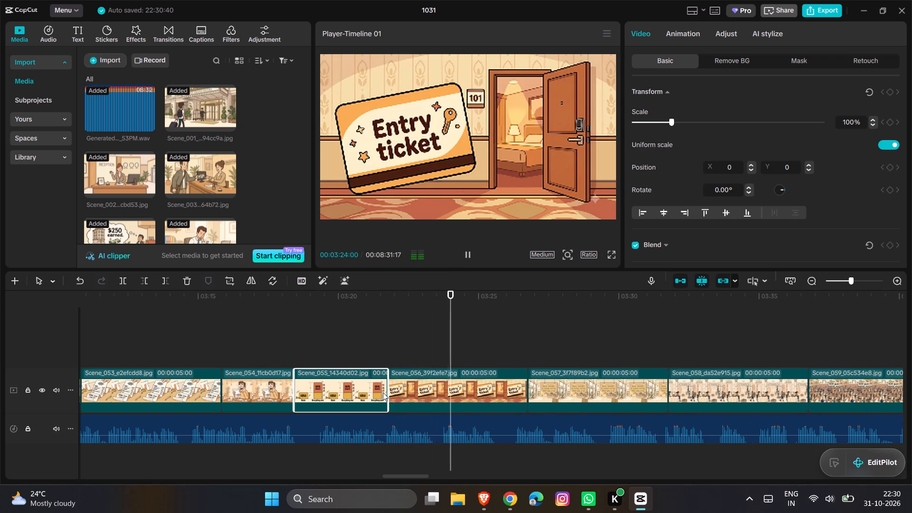
key(space)
click(511, 399)
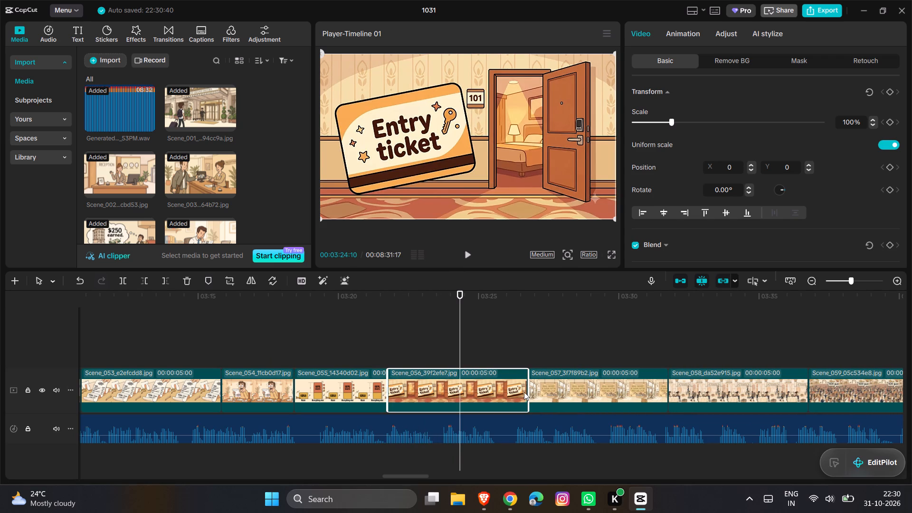
drag(526, 391, 458, 399)
Play on to the next narration break and trim the end of Scene_057 to about 03:27.
key(space)
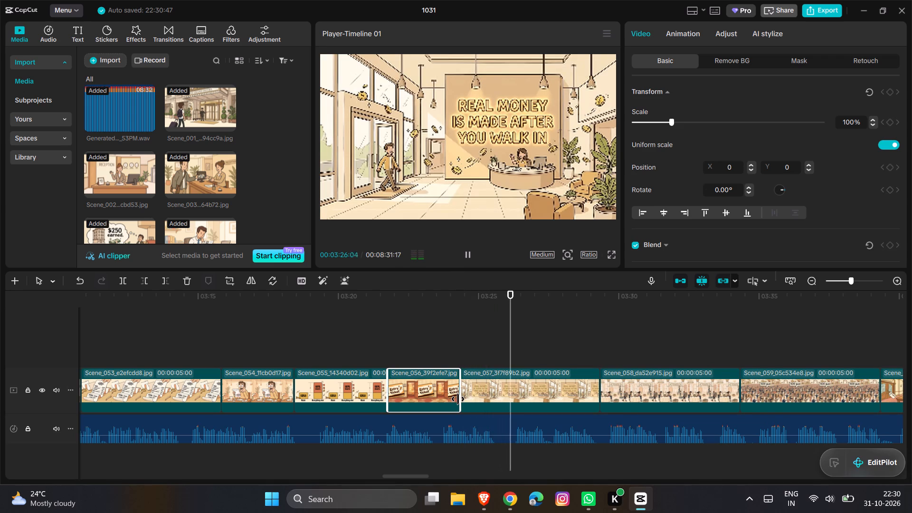
key(space)
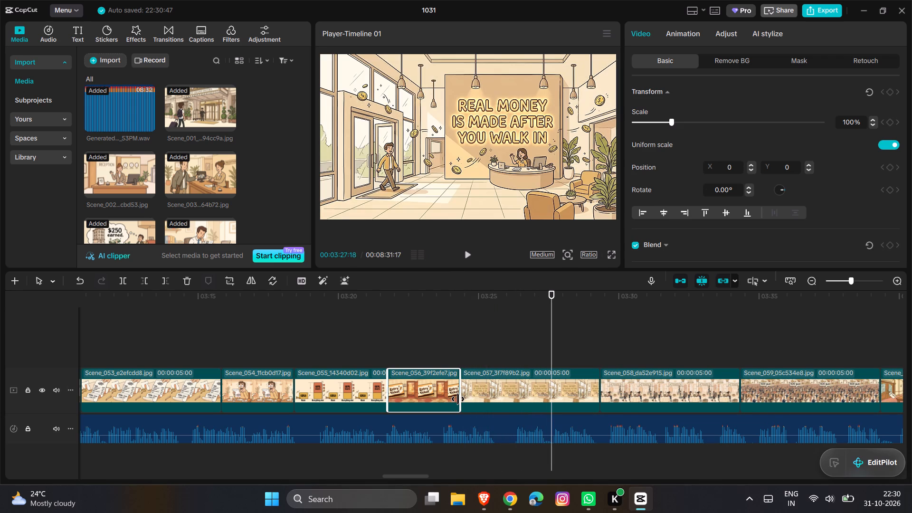
click(568, 394)
drag(600, 392, 531, 400)
Play on through Scene_058 to the narration break in Scene_059 and trim the end of Scene_059 to about 03:36.
key(space)
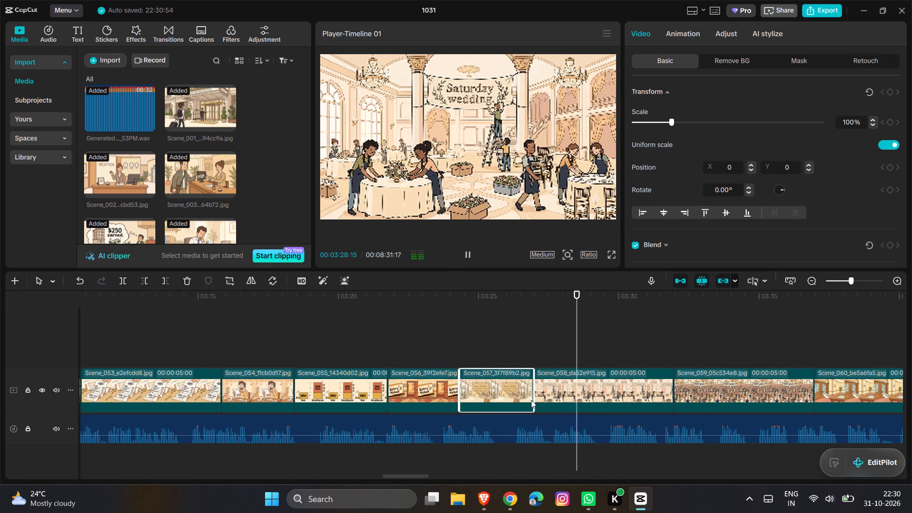
scroll(531, 400, left, 1)
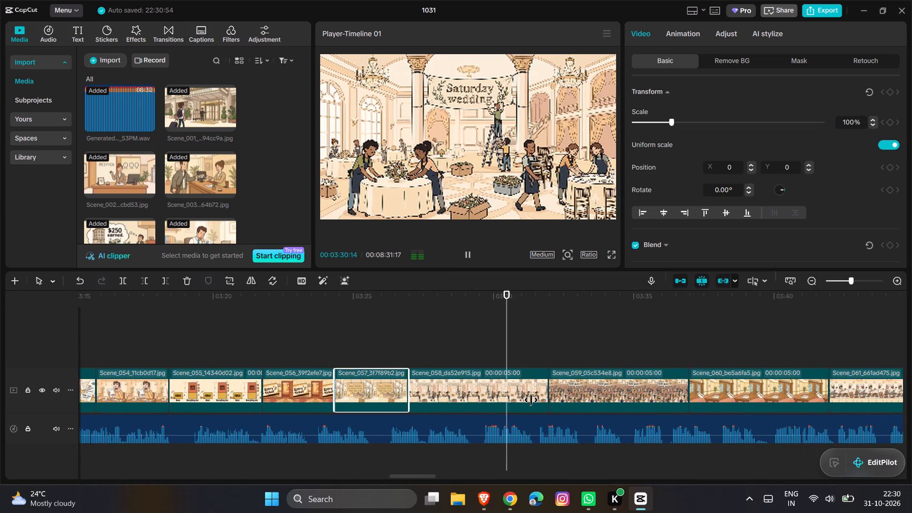
scroll(531, 400, left, 1)
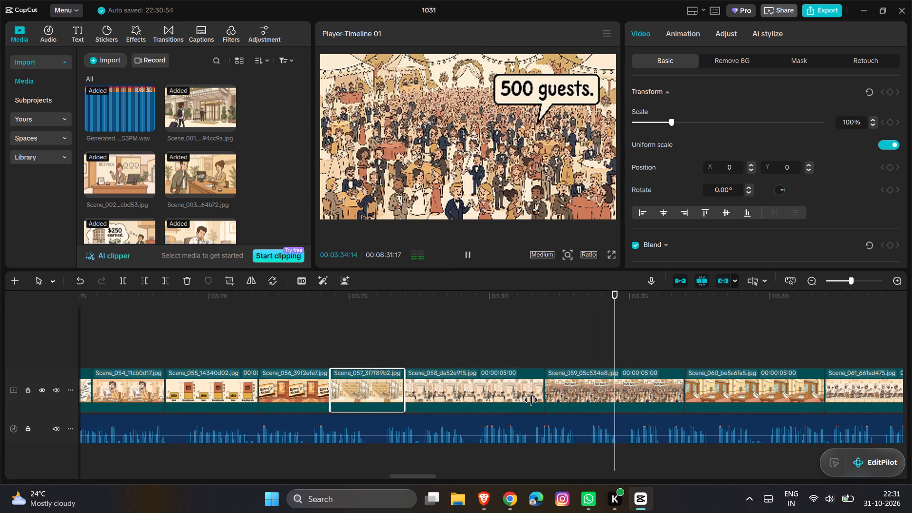
key(space)
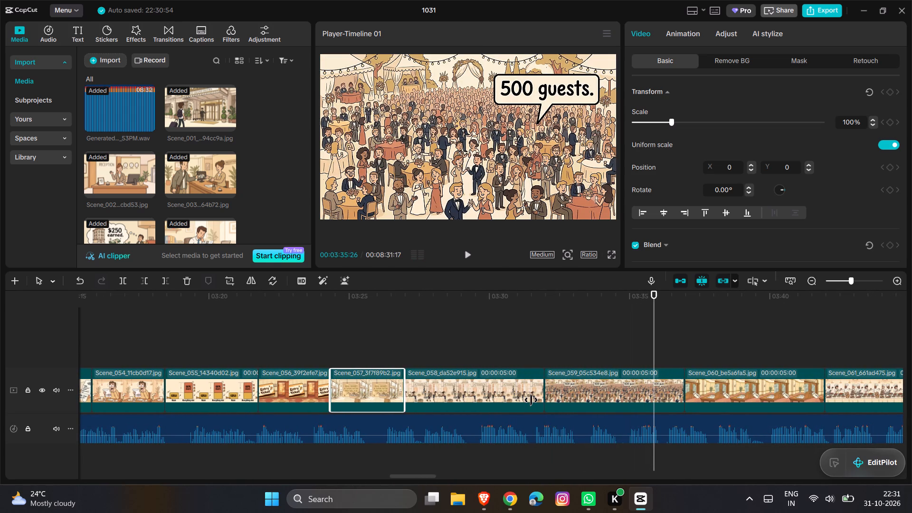
click(643, 379)
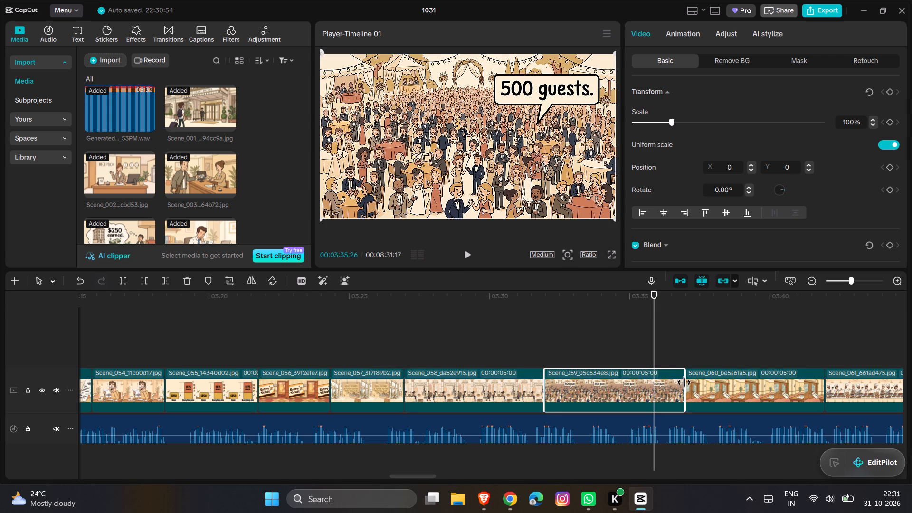
drag(684, 382, 654, 395)
Replay the cut from about 03:35 and tighten the end of Scene_059 to about 03:35.5.
key(space)
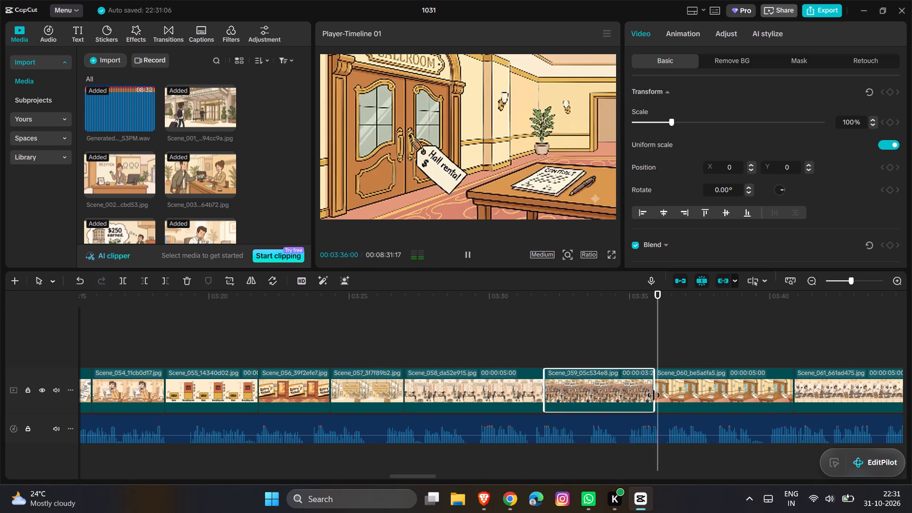
scroll(654, 395, left, 1)
key(space)
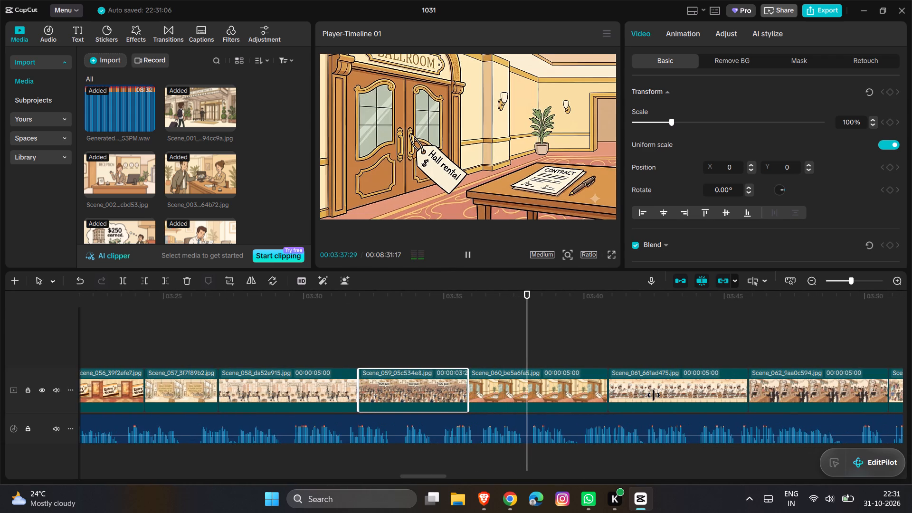
click(446, 346)
key(space)
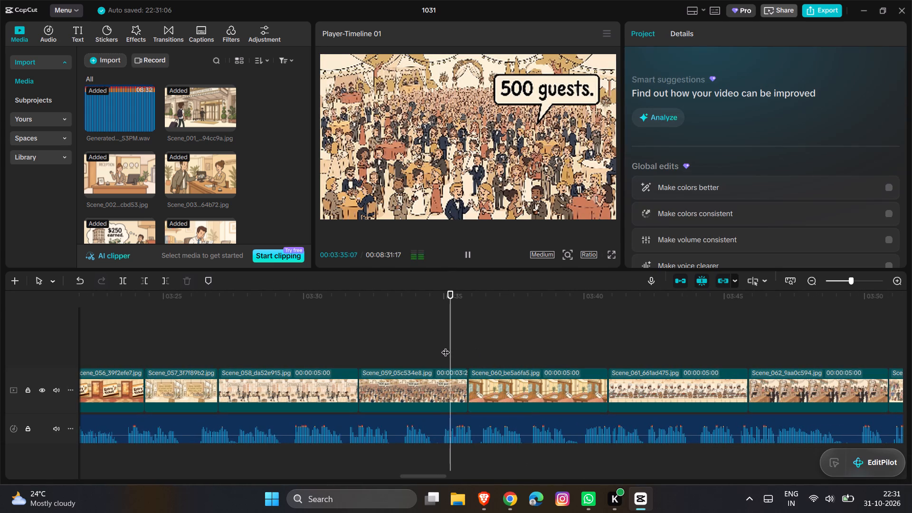
key(space)
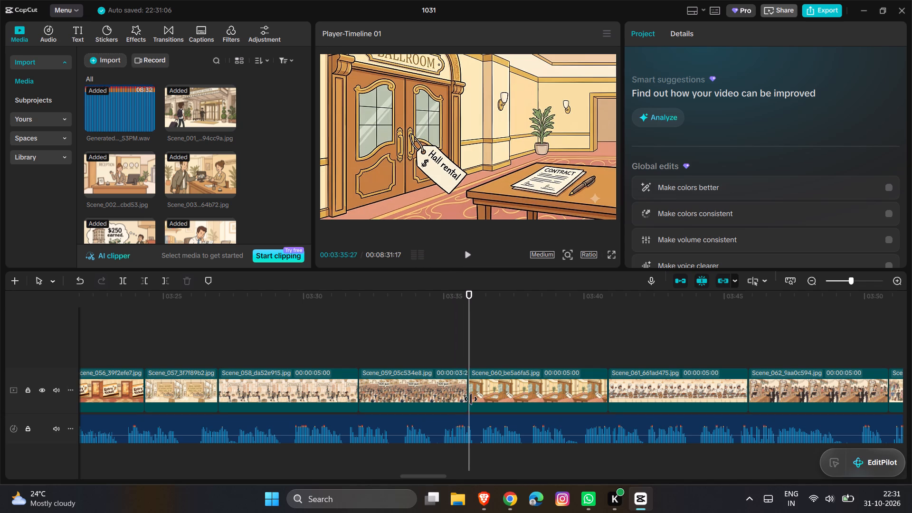
click(459, 397)
drag(467, 392, 461, 394)
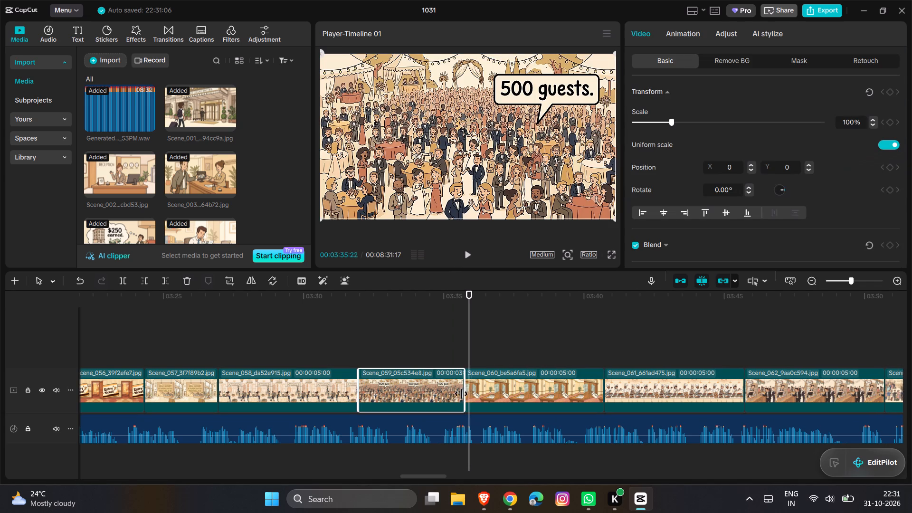
drag(461, 394, 458, 395)
Play through Scene_060, replaying it to find its narration break, and trim its end to about 03:36:24.
key(space)
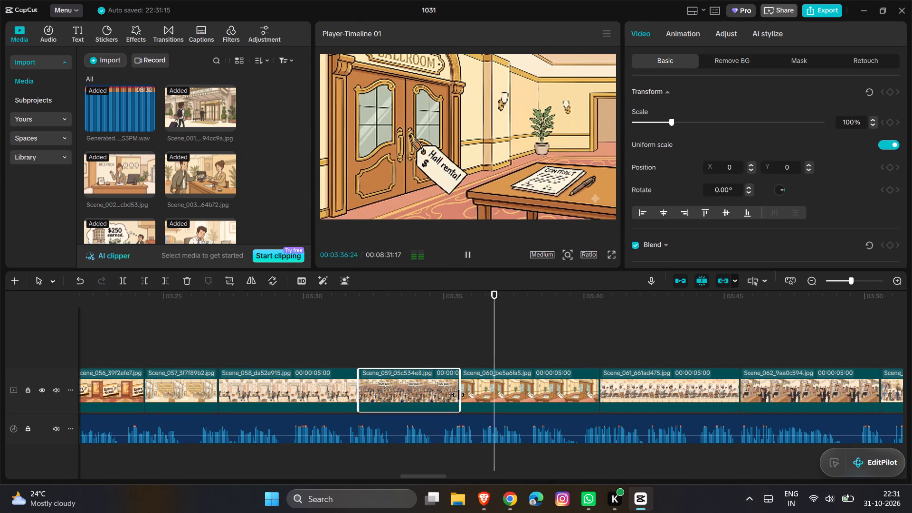
key(space)
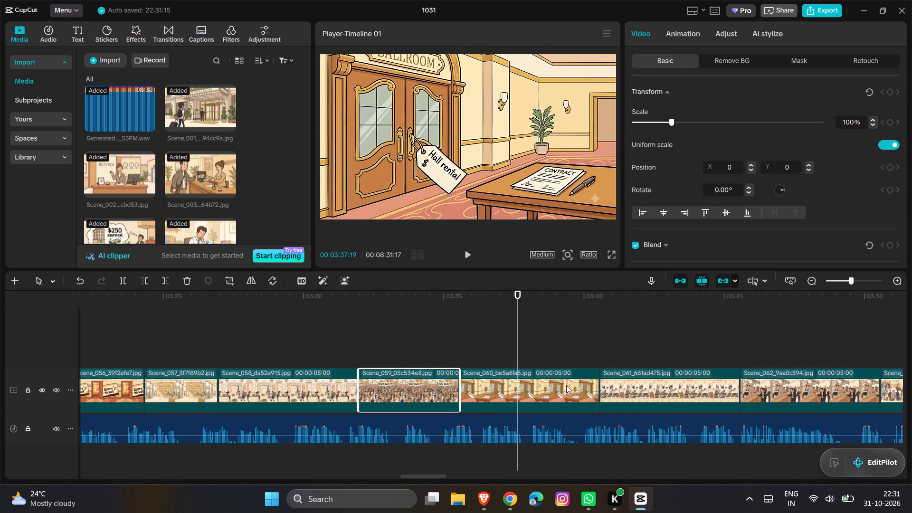
click(643, 351)
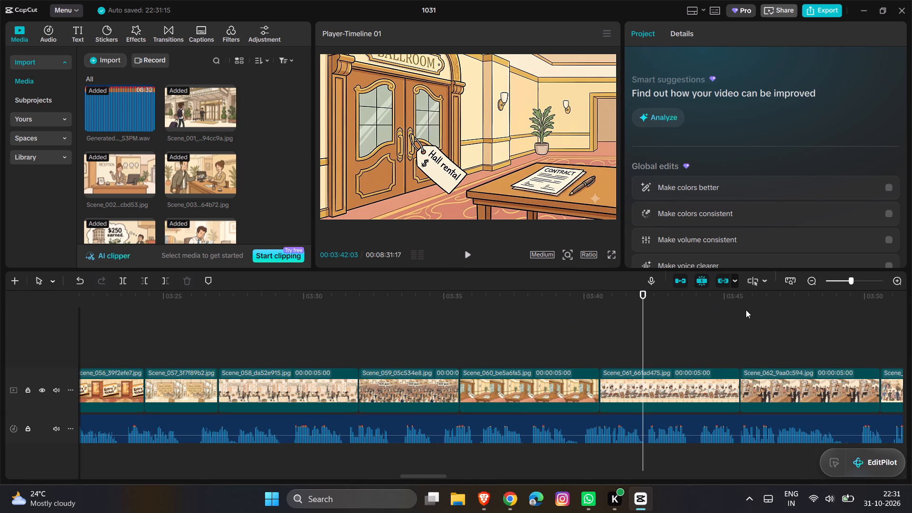
click(468, 338)
key(space)
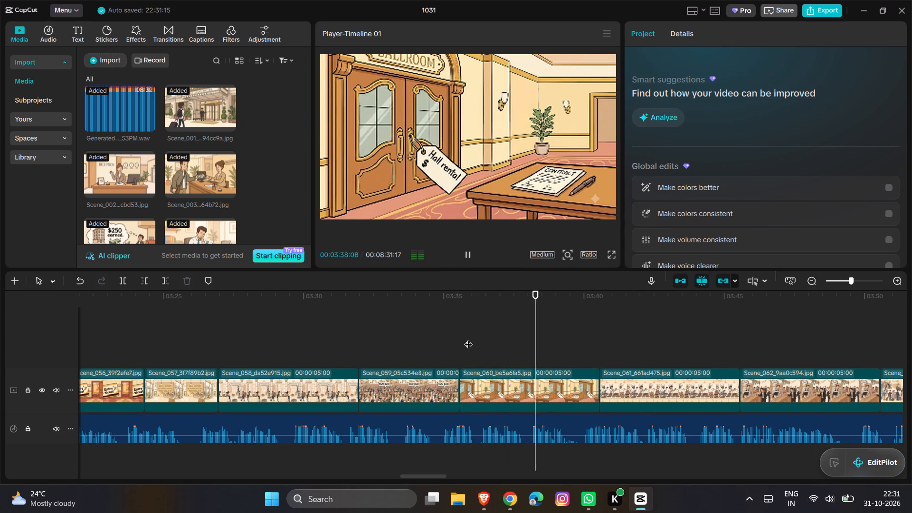
key(space)
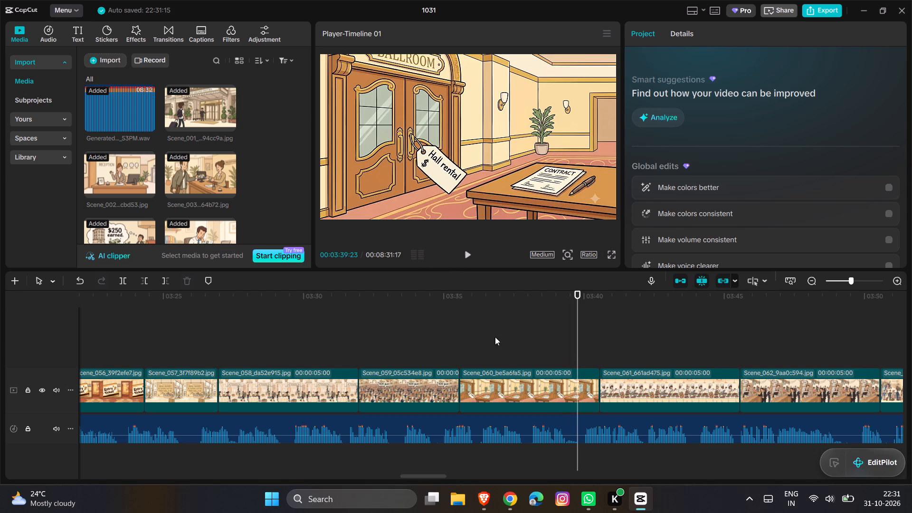
click(772, 349)
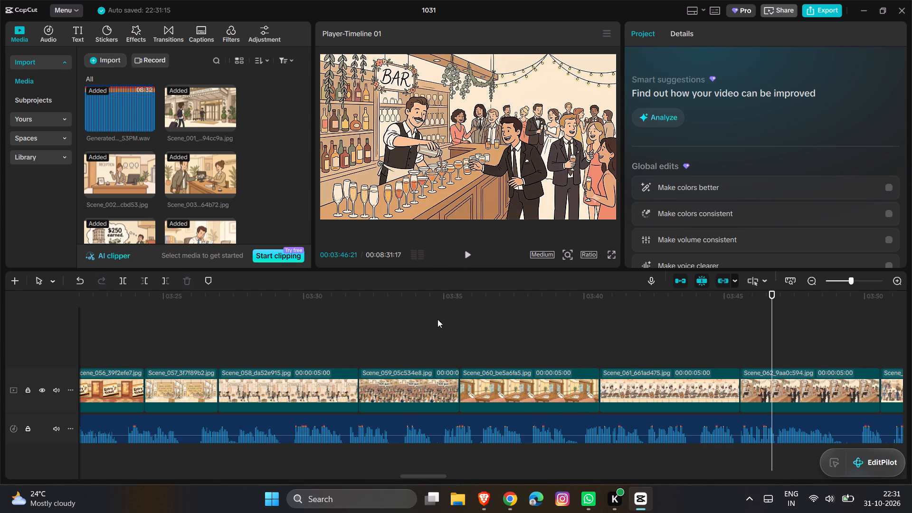
click(402, 324)
key(space)
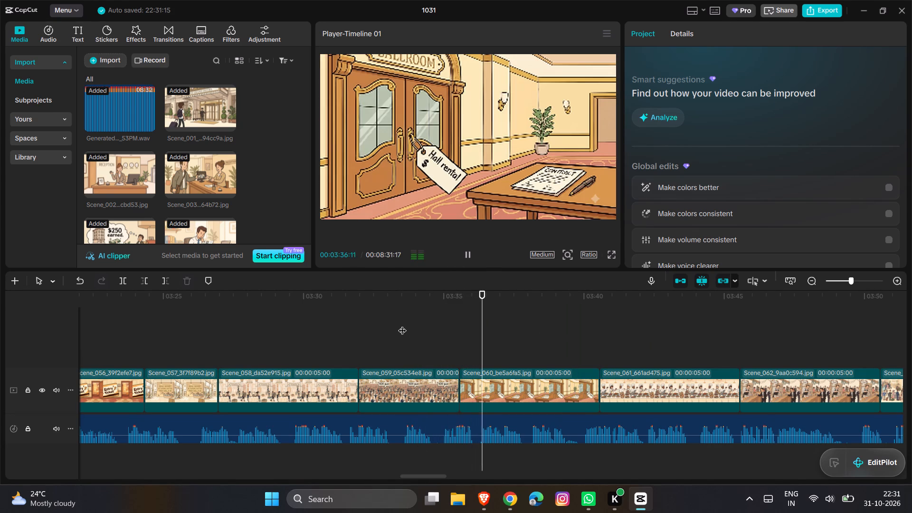
key(space)
click(551, 374)
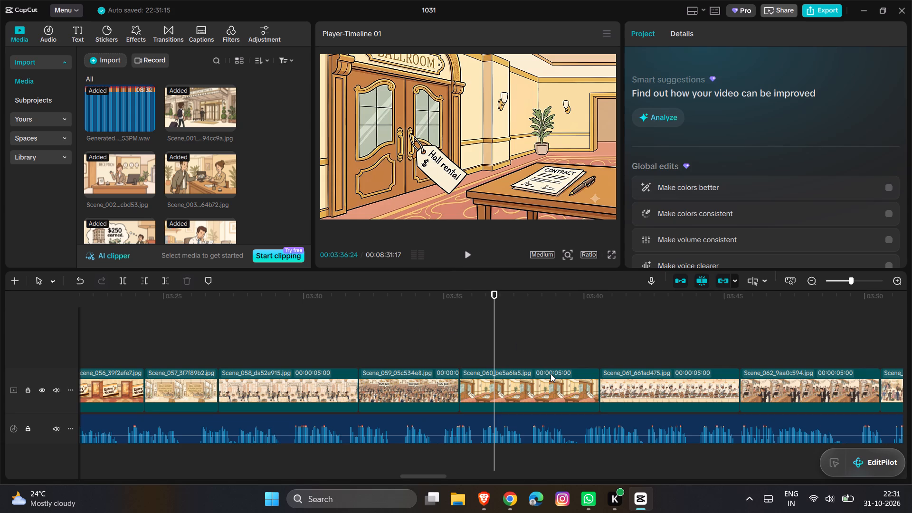
drag(599, 391, 504, 408)
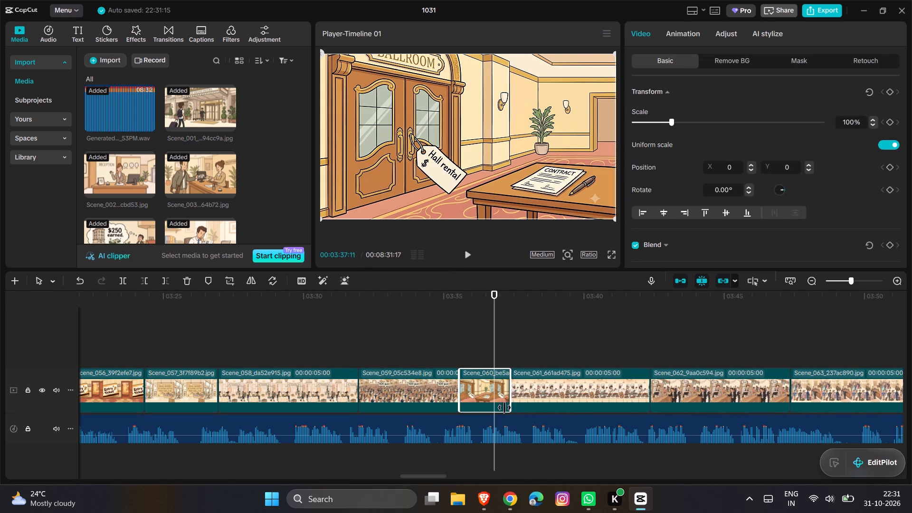
drag(504, 408, 494, 410)
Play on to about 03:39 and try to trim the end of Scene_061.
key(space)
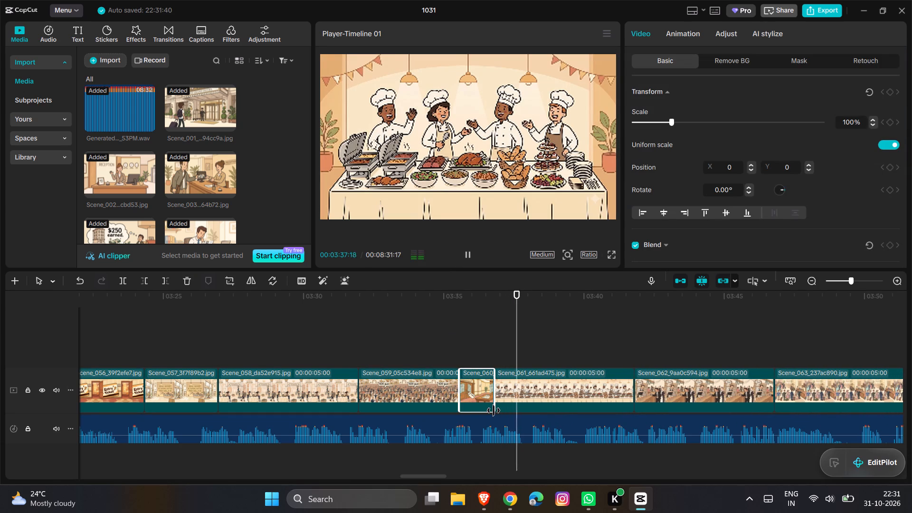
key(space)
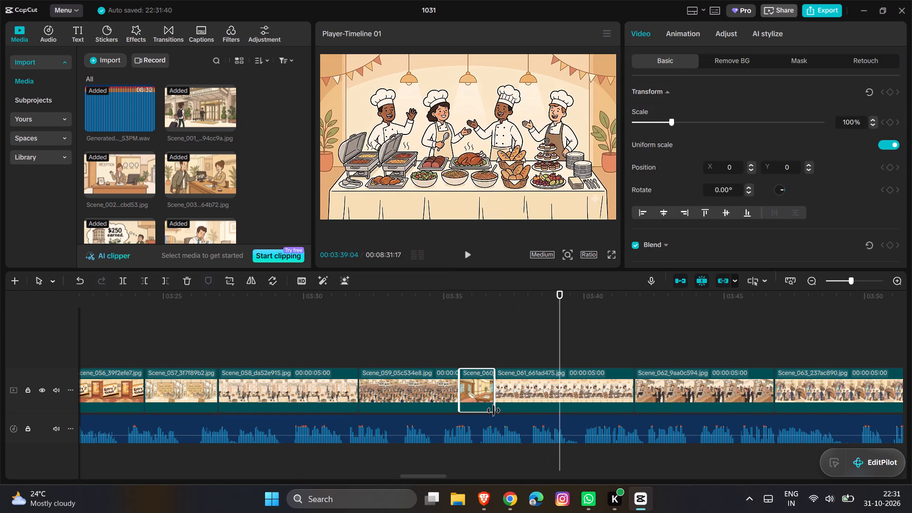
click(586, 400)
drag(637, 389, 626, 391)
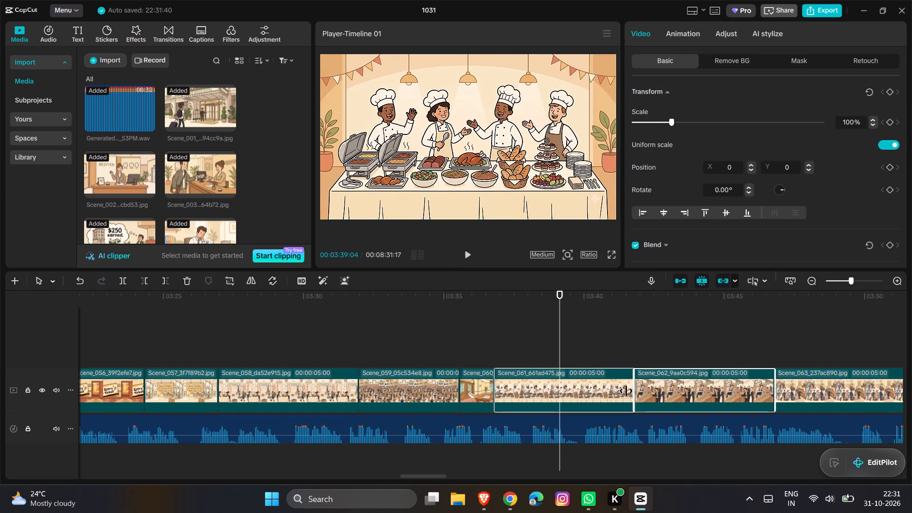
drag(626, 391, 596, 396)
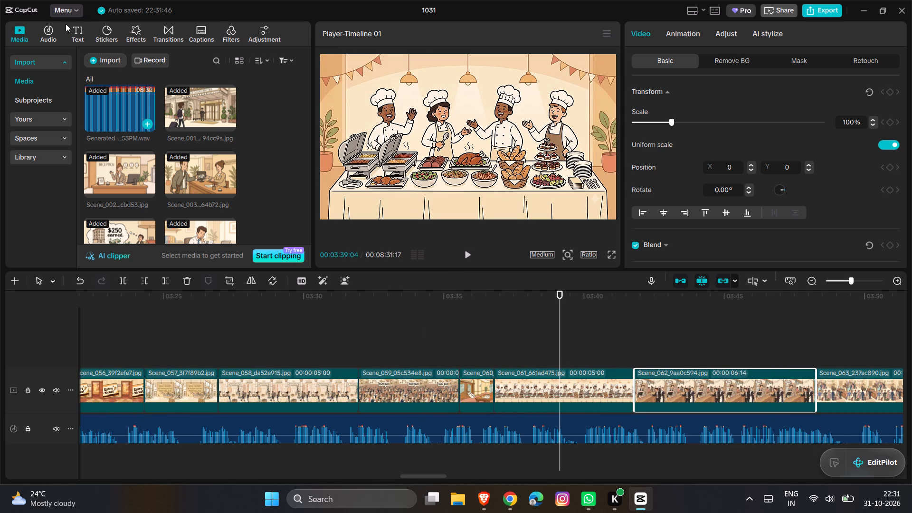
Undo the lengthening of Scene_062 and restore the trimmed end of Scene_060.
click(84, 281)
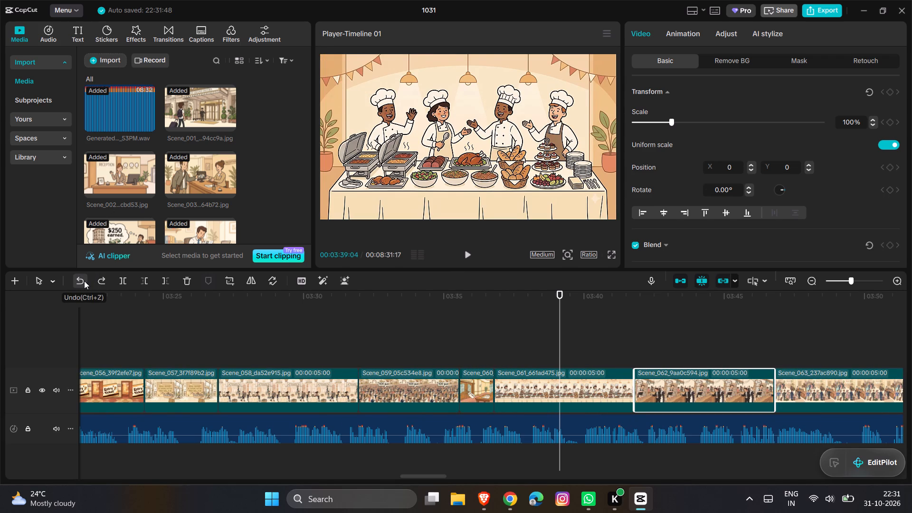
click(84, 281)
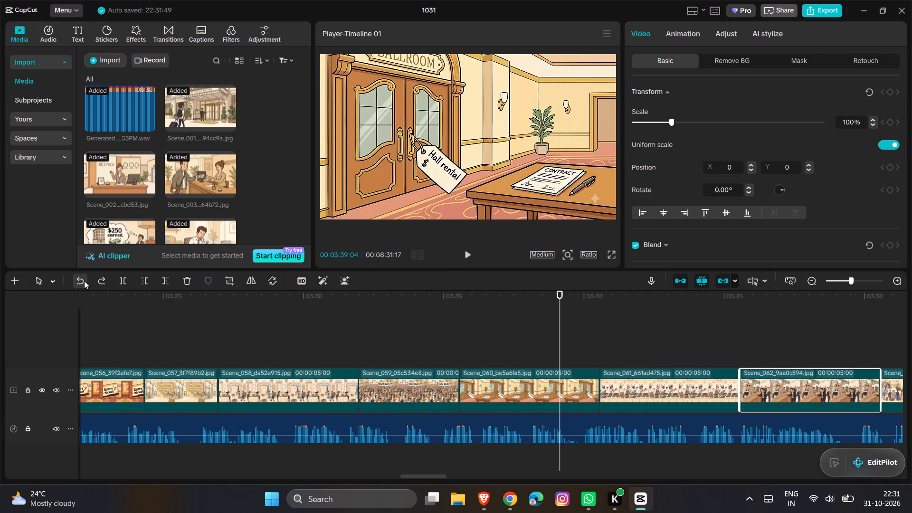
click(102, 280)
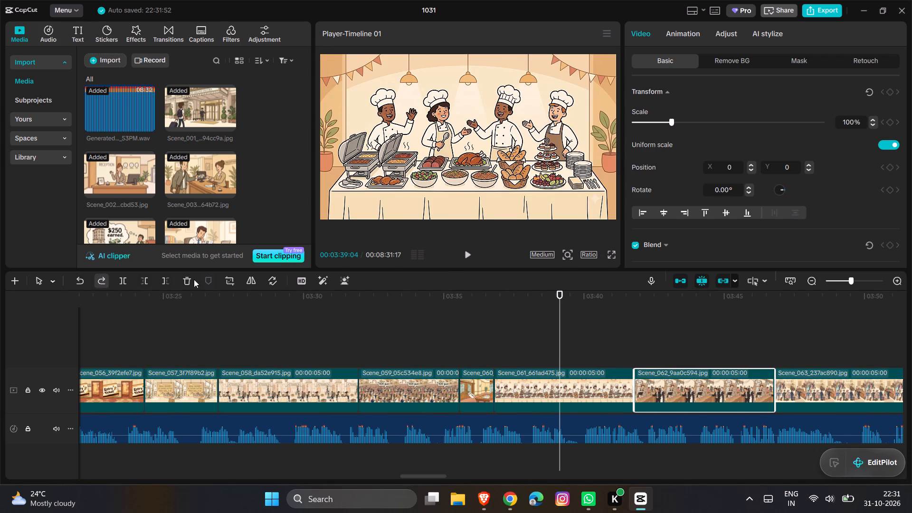
Replay from within Scene_060 to the next narration break and trim the end of Scene_061 to about 03:38.
click(478, 332)
key(space)
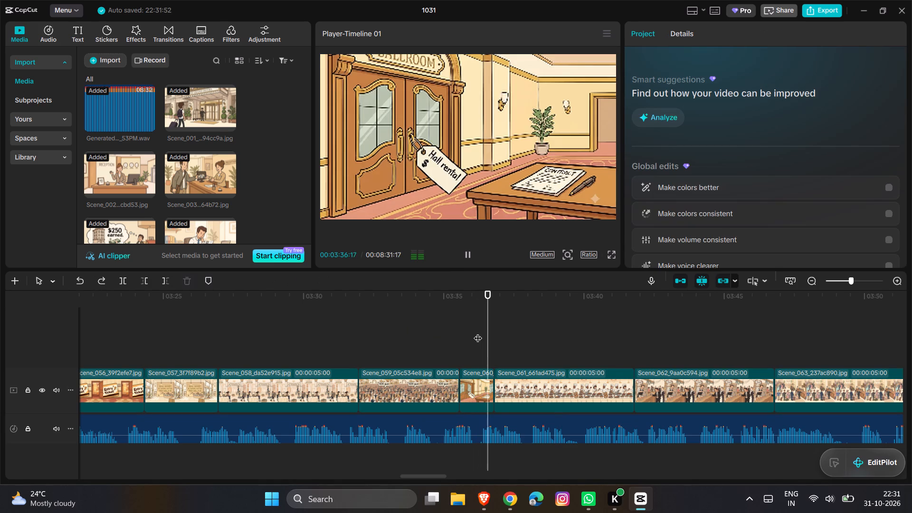
key(space)
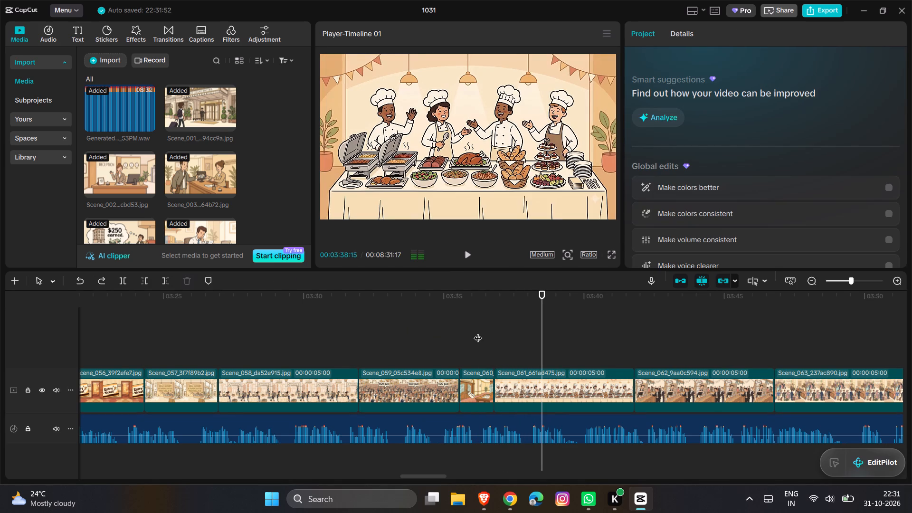
click(586, 381)
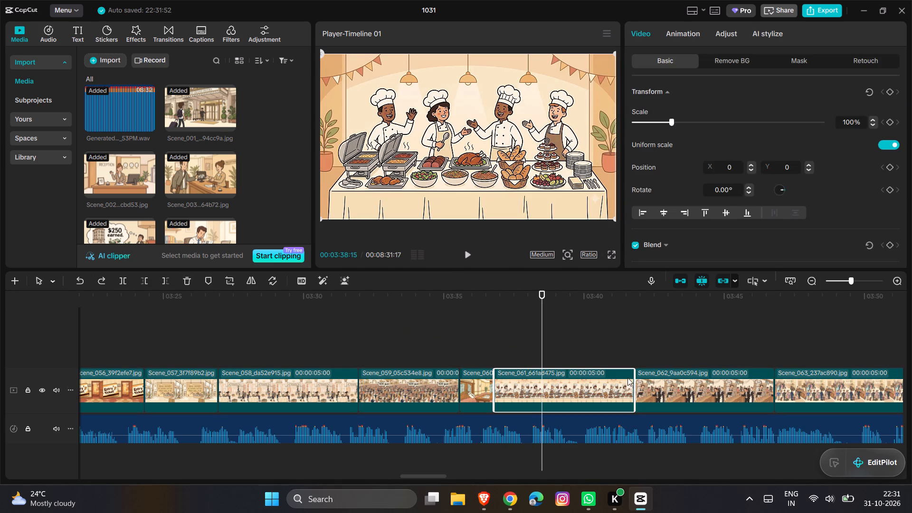
drag(635, 377, 533, 408)
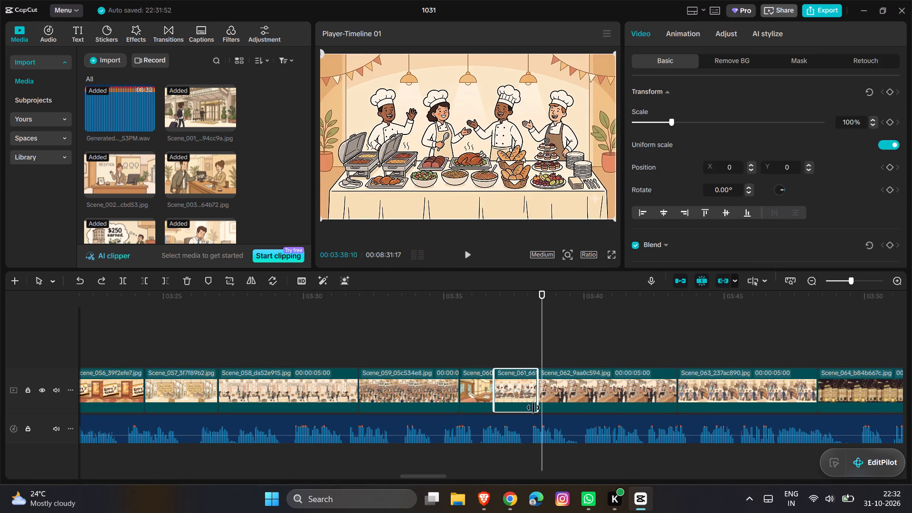
drag(533, 408, 532, 408)
Play through Scene_062, replaying its start to find the narration break, and trim its end to about 03:40:06.
key(space)
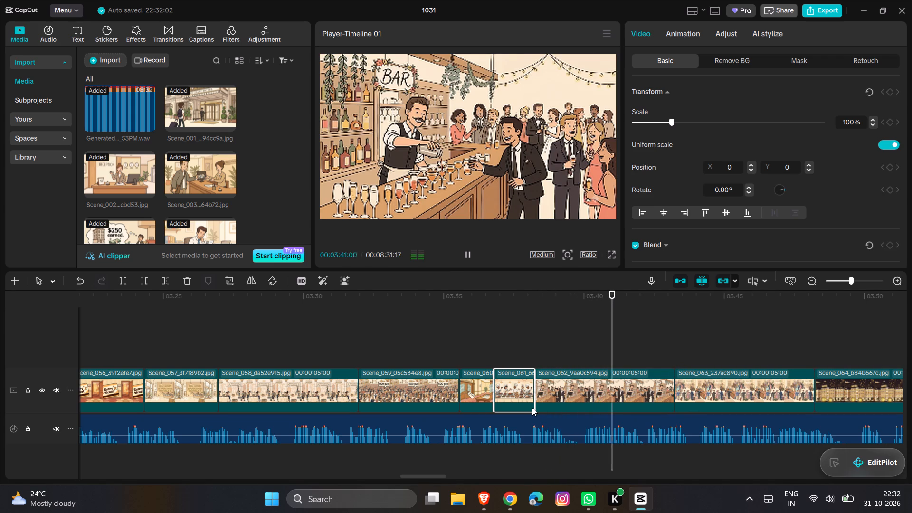
key(space)
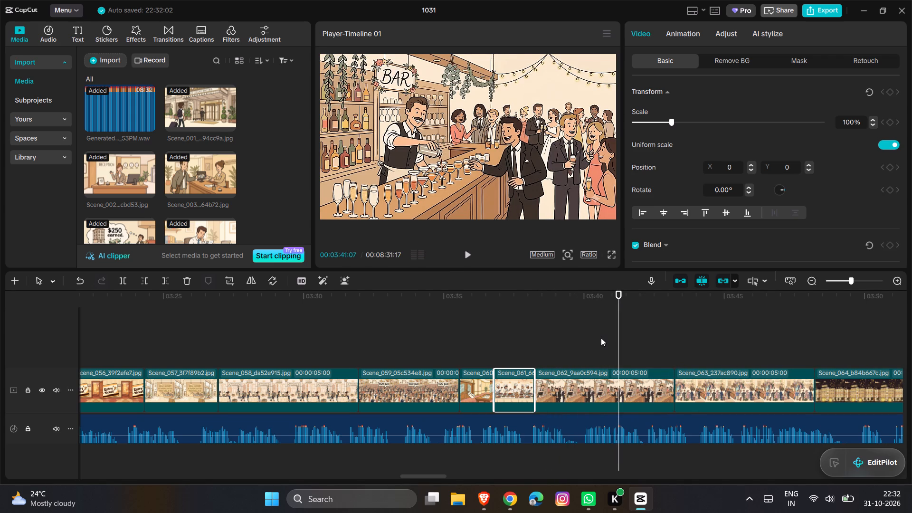
key(space)
key(space)
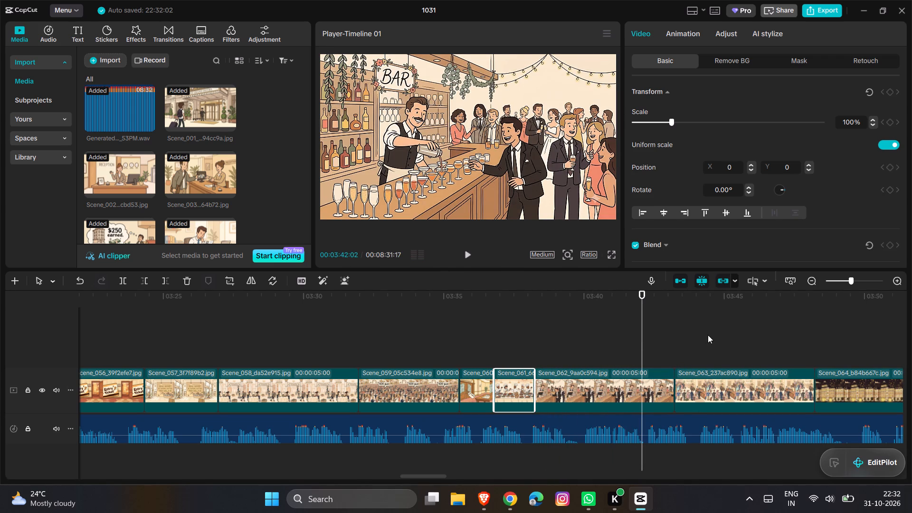
click(708, 335)
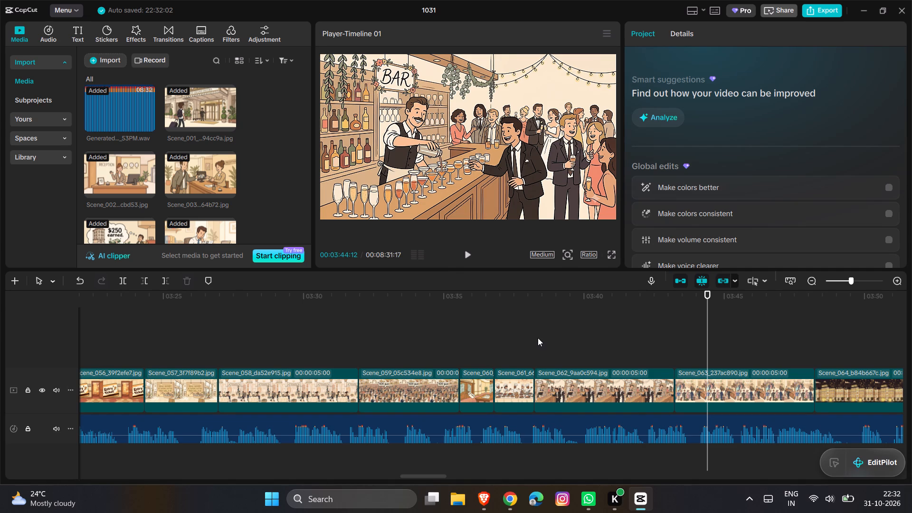
click(537, 338)
key(space)
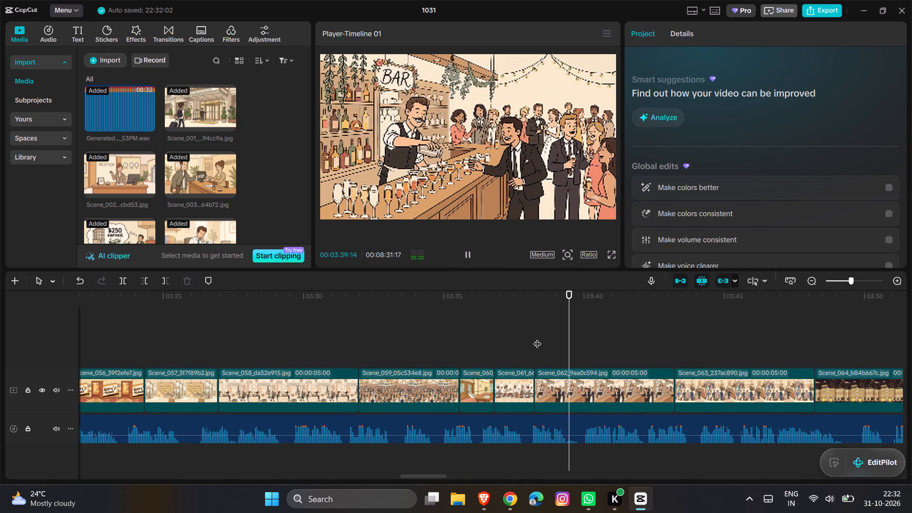
key(space)
click(630, 385)
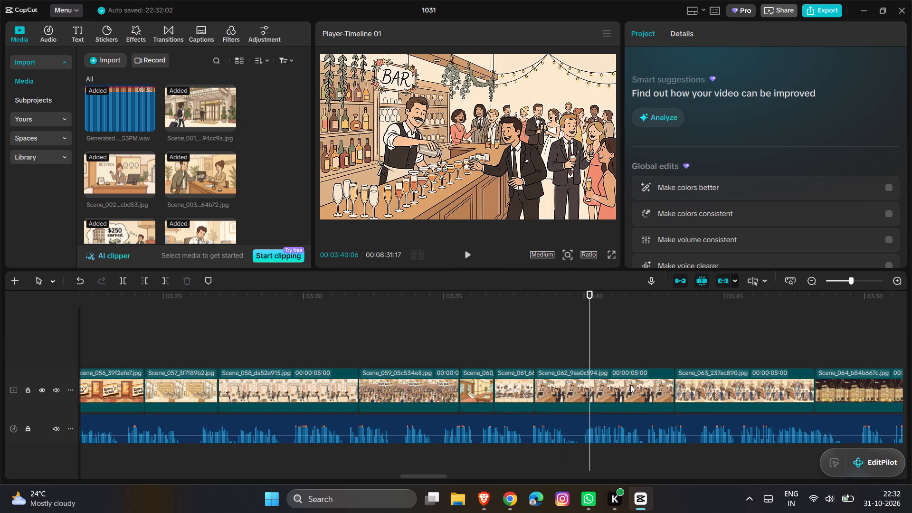
drag(676, 387, 606, 398)
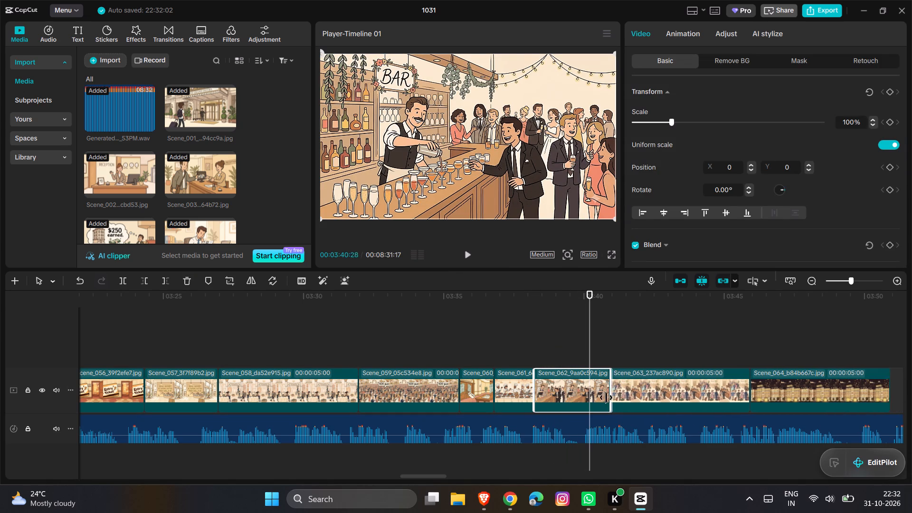
drag(606, 398, 589, 404)
Play on through Scene_063 to Scene_065, replay to check the narration break, and extend the end of Scene_065 to a 6:10 duration.
key(space)
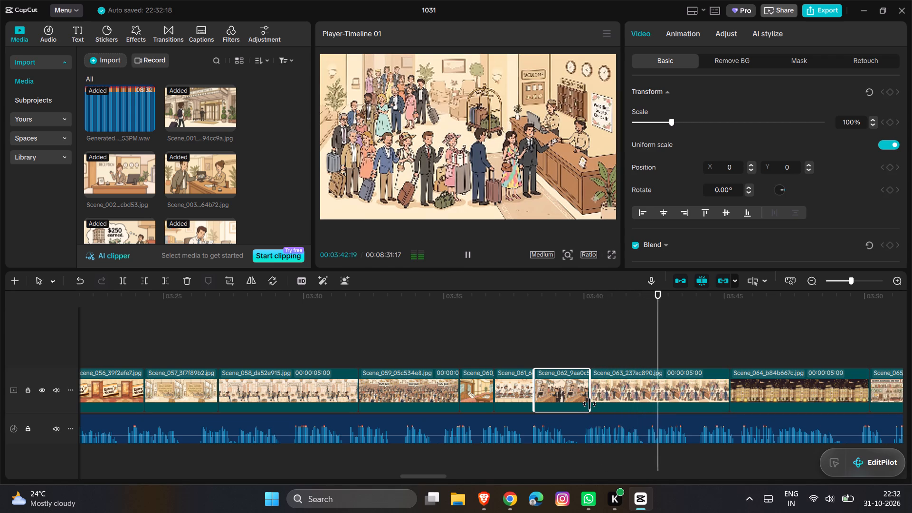
key(space)
scroll(717, 392, left, 1)
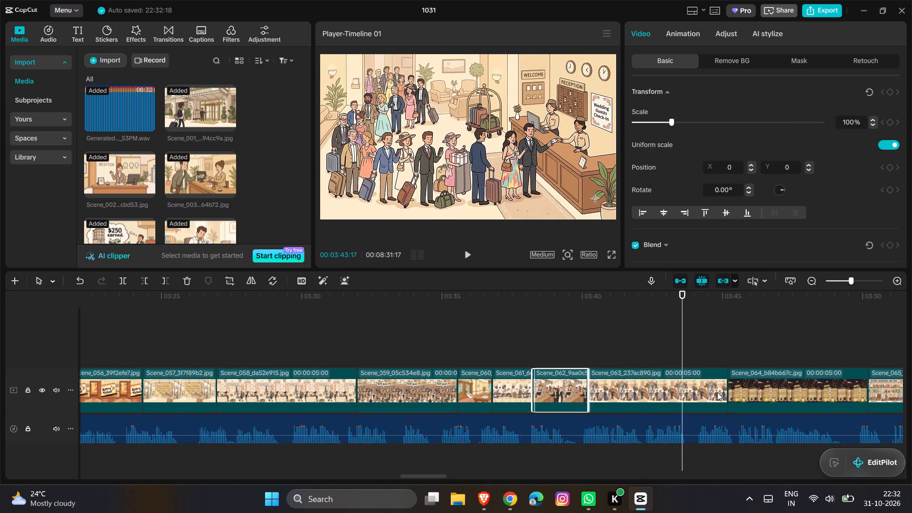
scroll(717, 392, left, 1)
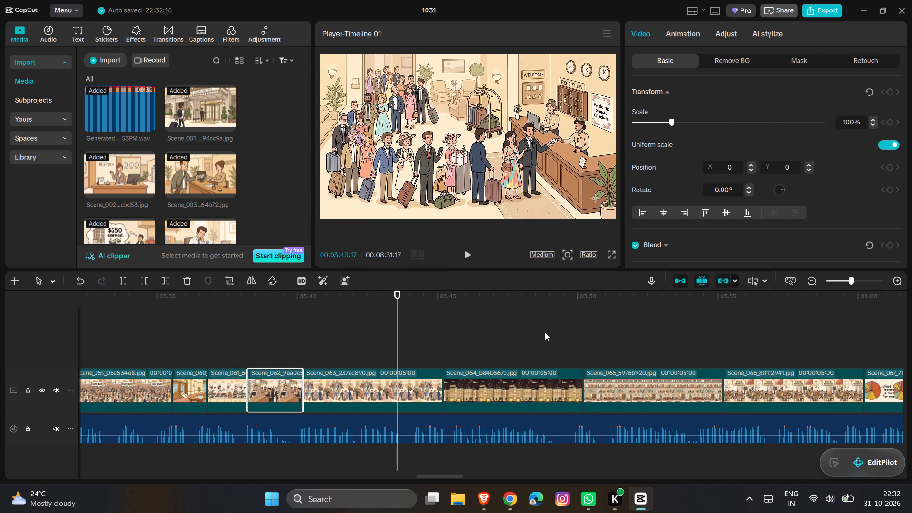
click(527, 326)
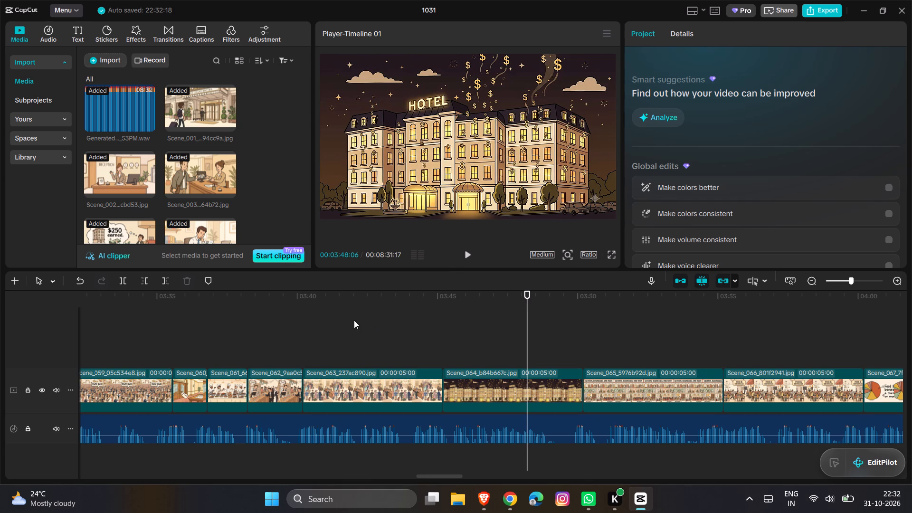
click(354, 320)
key(space)
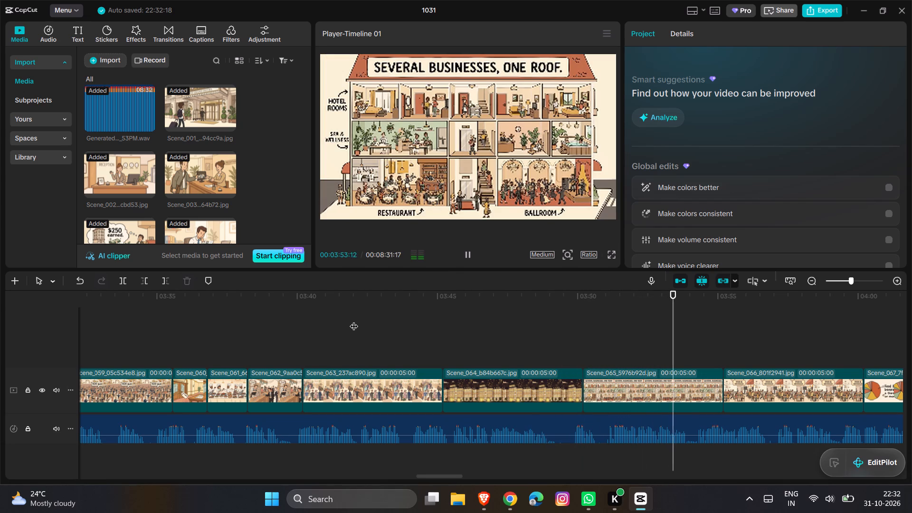
scroll(354, 320, left, 1)
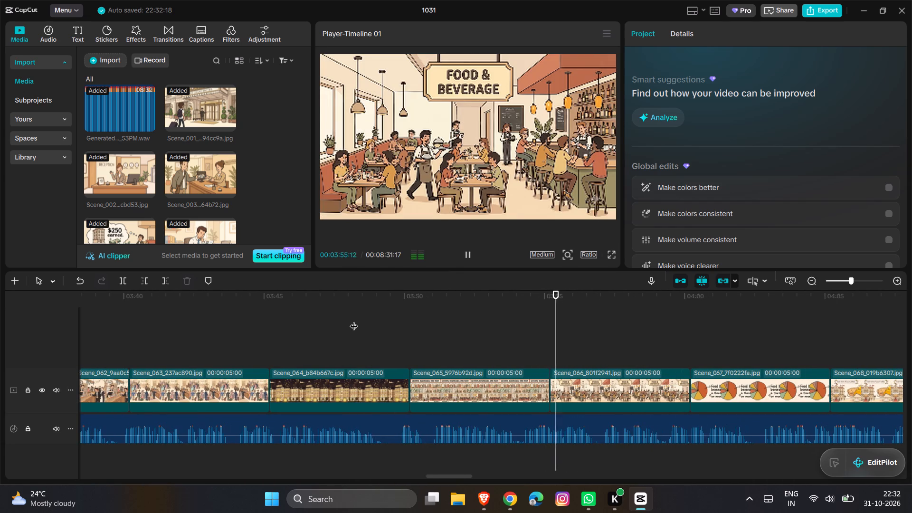
key(space)
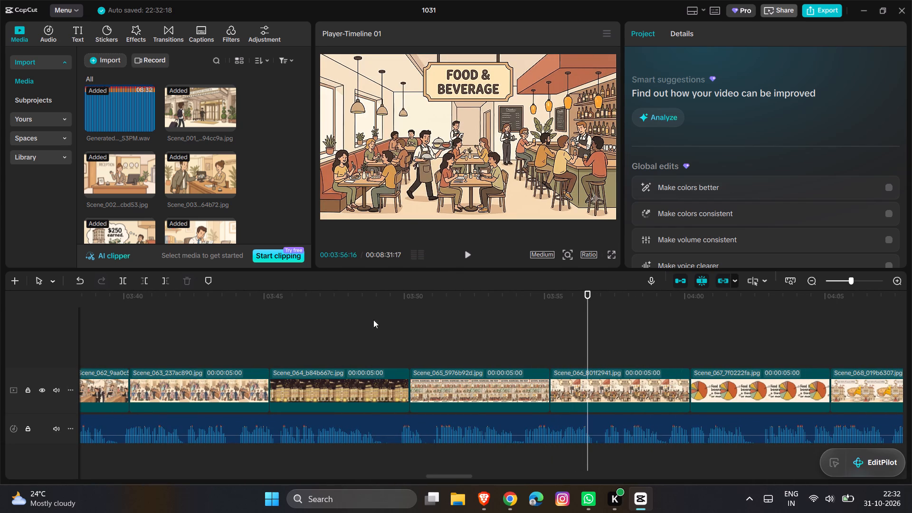
click(354, 325)
key(space)
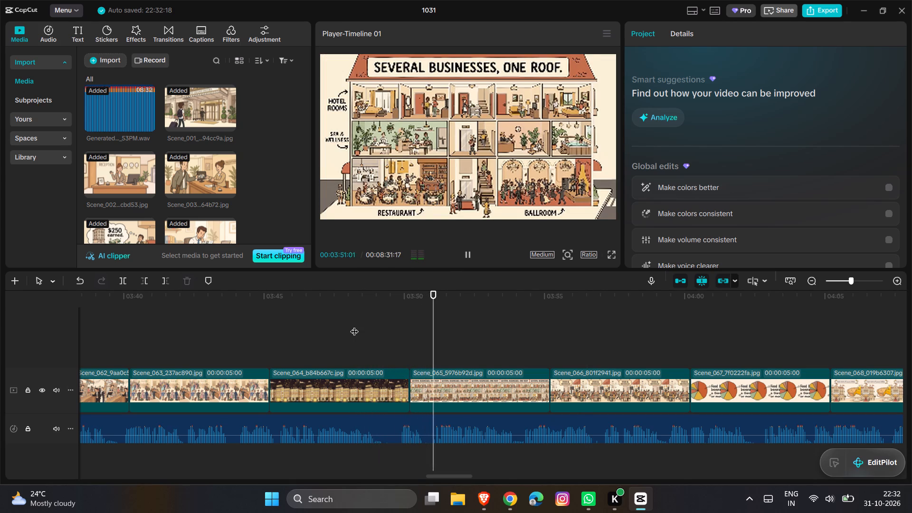
key(space)
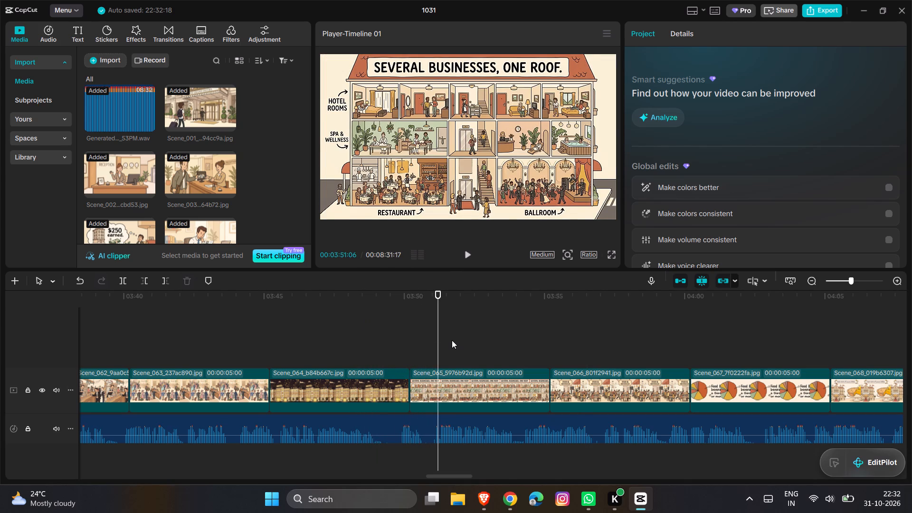
key(space)
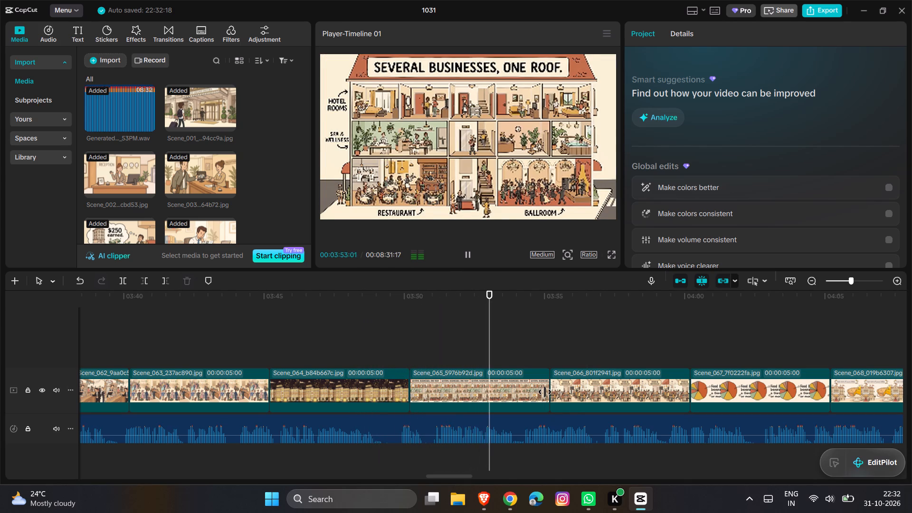
click(545, 392)
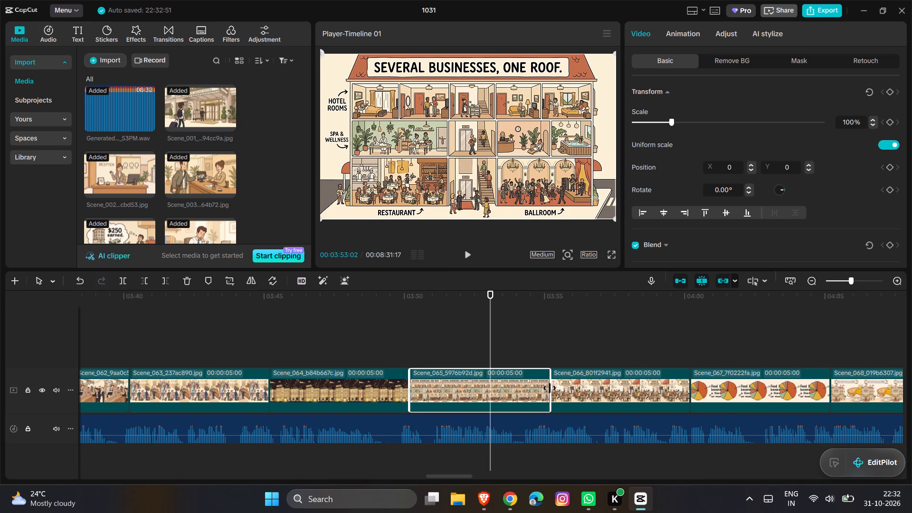
drag(550, 388, 584, 390)
Play on through Scene_066 to Scene_068 and extend the end of Scene_067 to a 5:25 duration.
key(space)
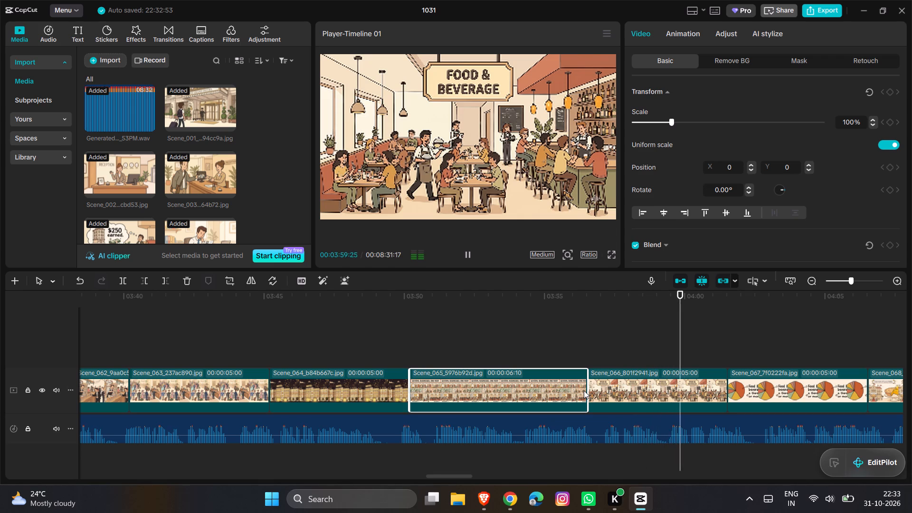
scroll(584, 390, left, 1)
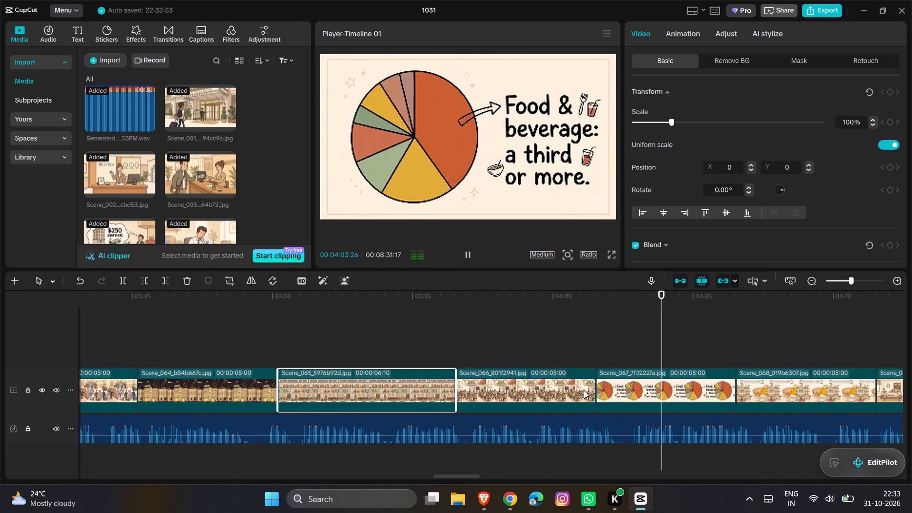
scroll(584, 390, left, 1)
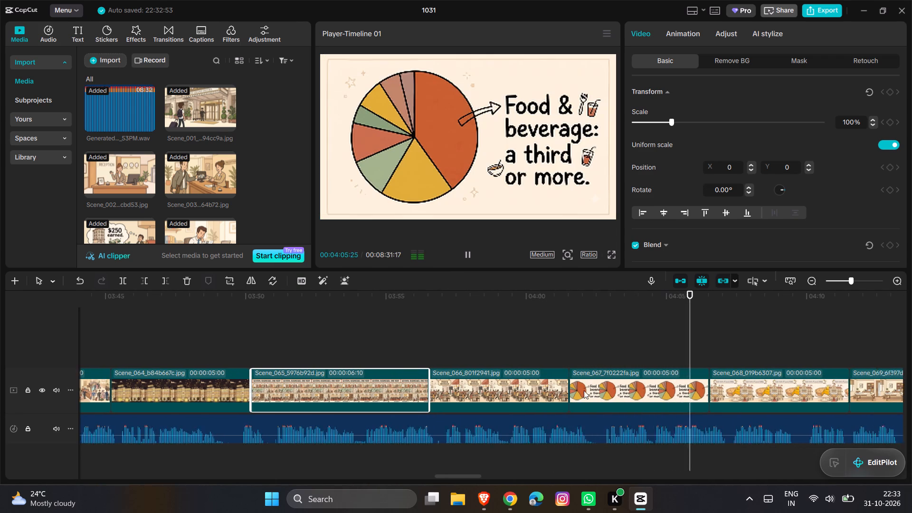
scroll(584, 390, left, 1)
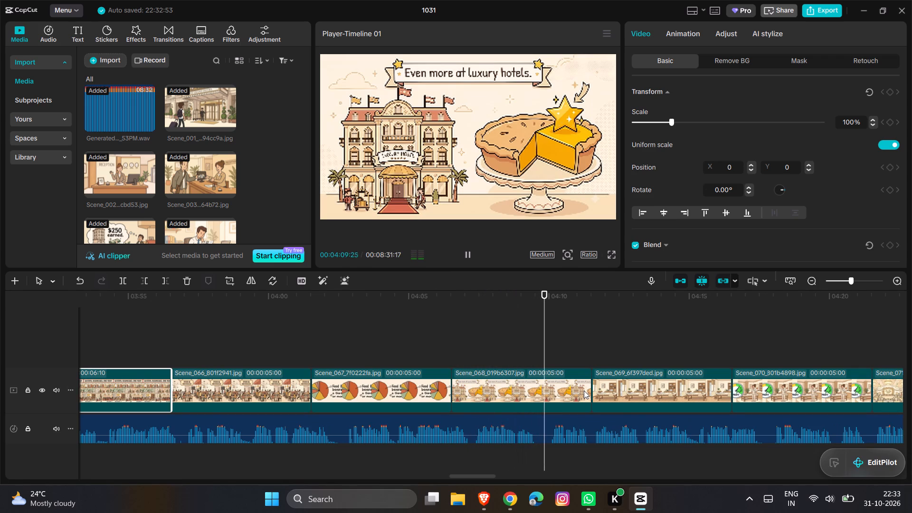
key(space)
click(442, 389)
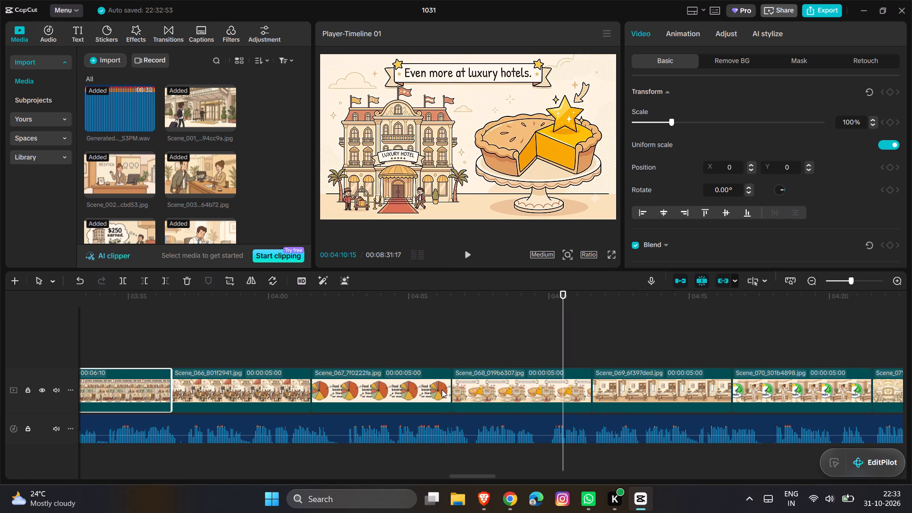
drag(452, 389, 472, 389)
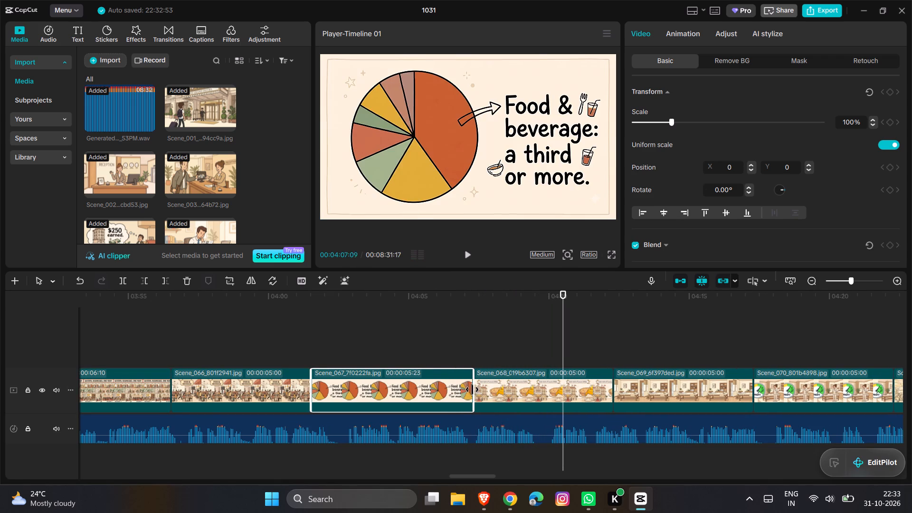
drag(472, 389, 473, 390)
Play on briefly within Scene_068 and trim its end back to the narration break at about 04:10.
key(space)
key(space)
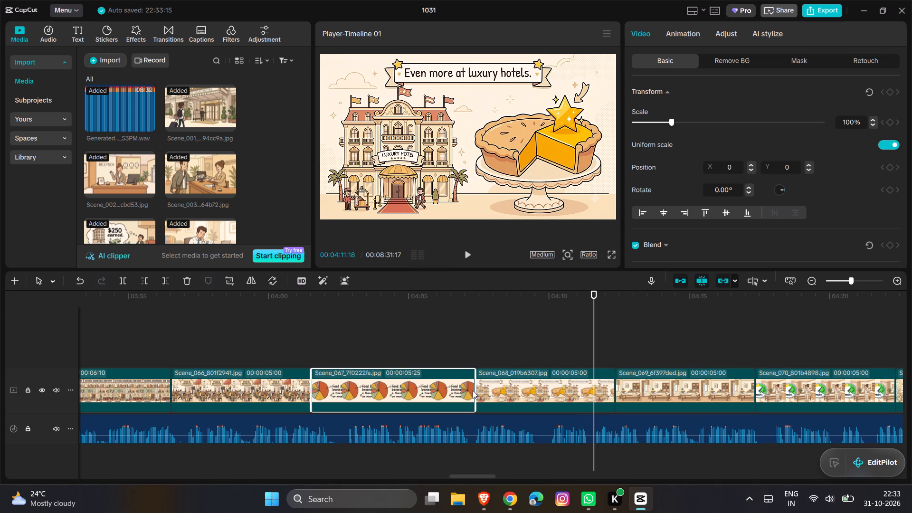
click(582, 375)
drag(617, 382, 556, 400)
Play back Scene_069 through Scene_071, replaying parts to compare the images with the narration breaks.
click(527, 345)
key(space)
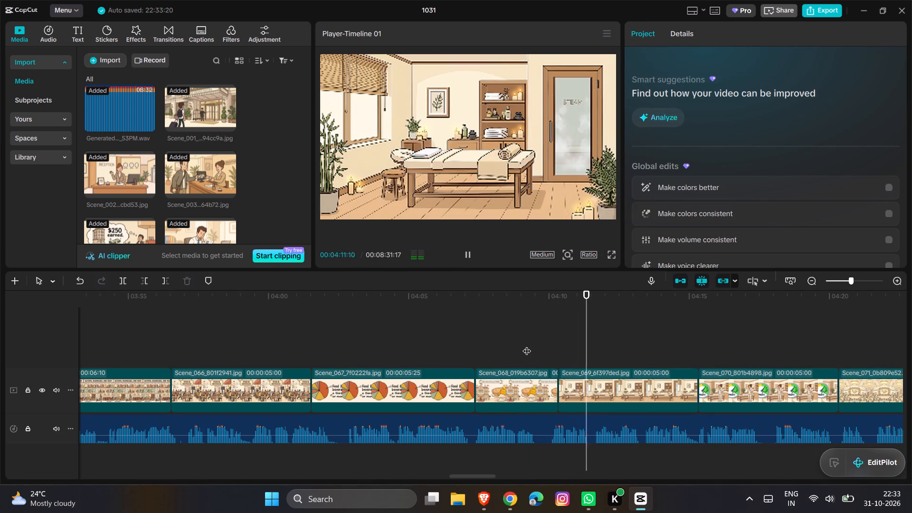
scroll(527, 345, left, 1)
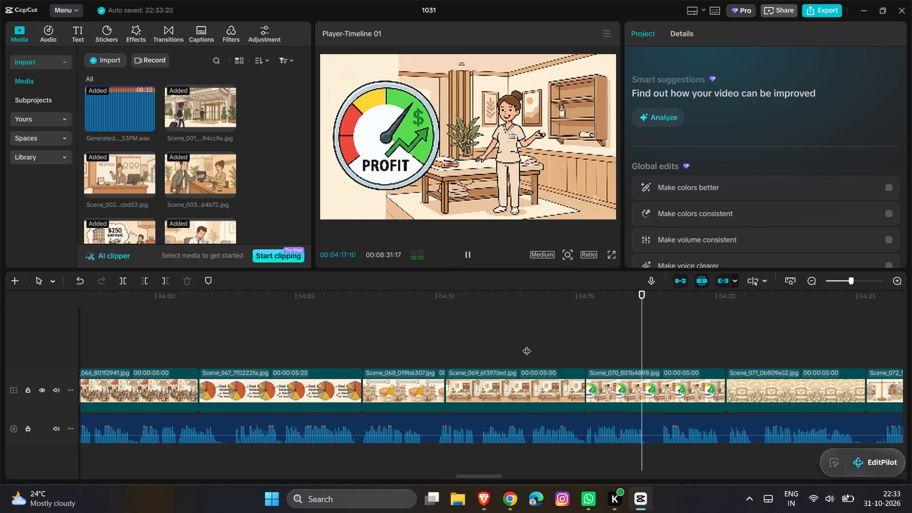
scroll(527, 345, left, 1)
click(576, 328)
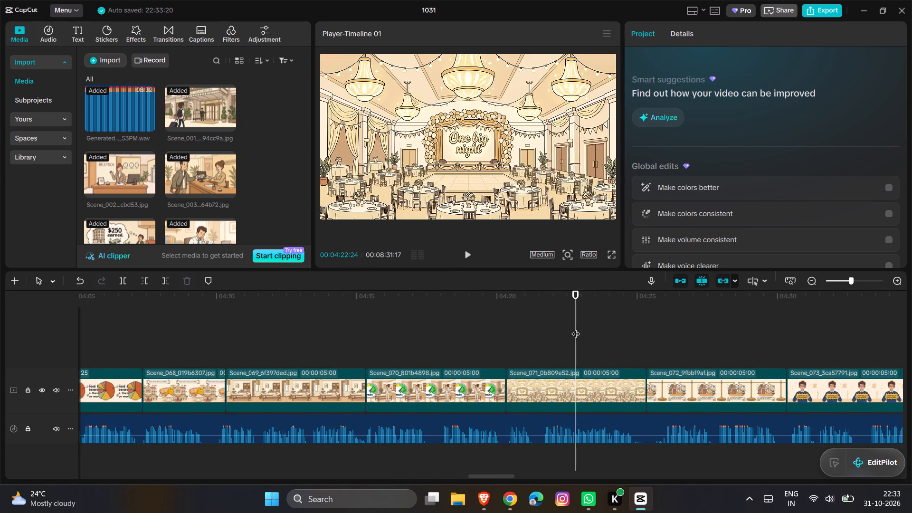
click(454, 318)
click(394, 331)
key(space)
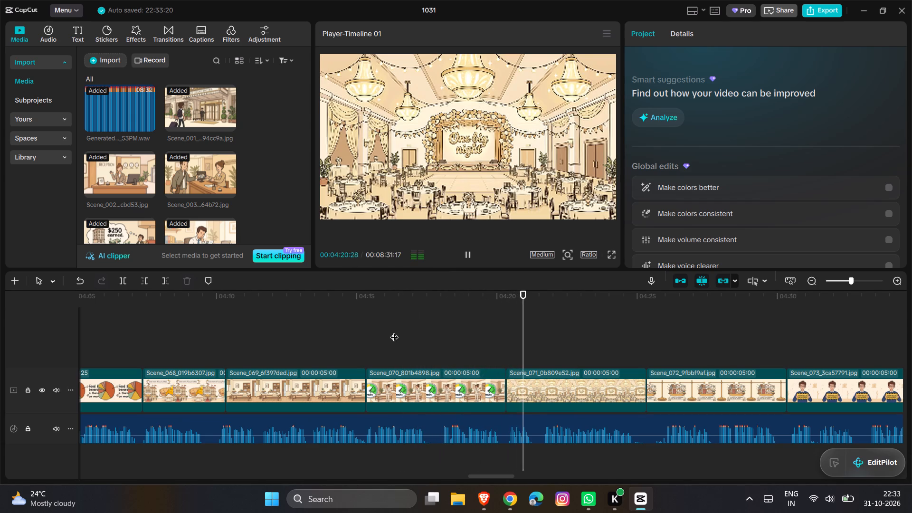
key(space)
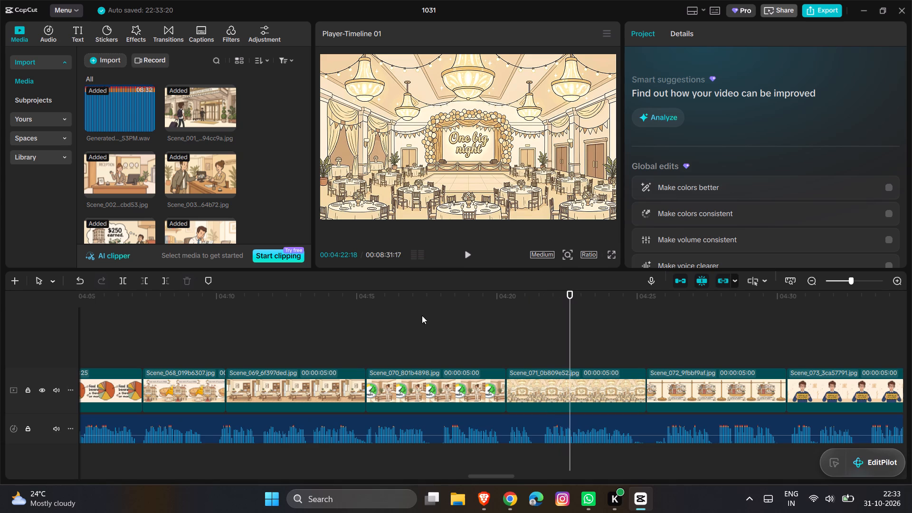
Replay from Scene_068 through Scene_070 and trim the end of Scene_070 back to the narration break at about 04:19.
click(289, 325)
key(space)
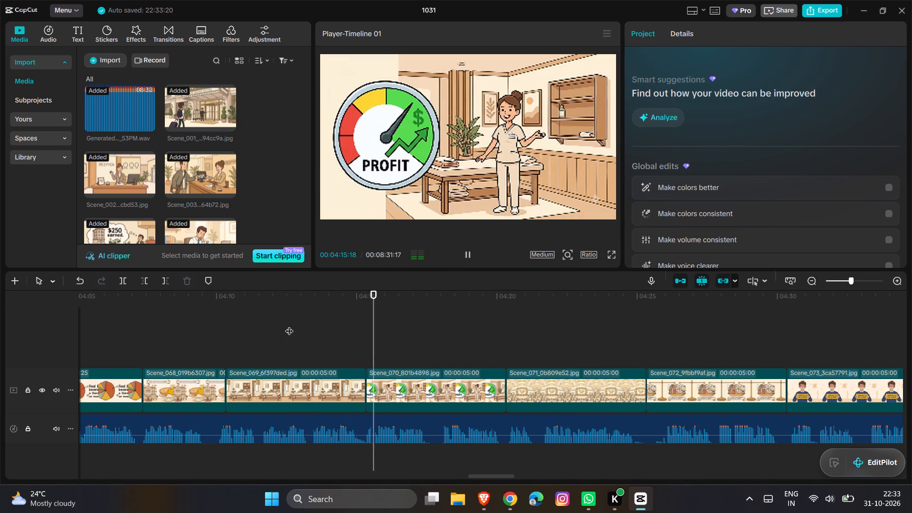
key(space)
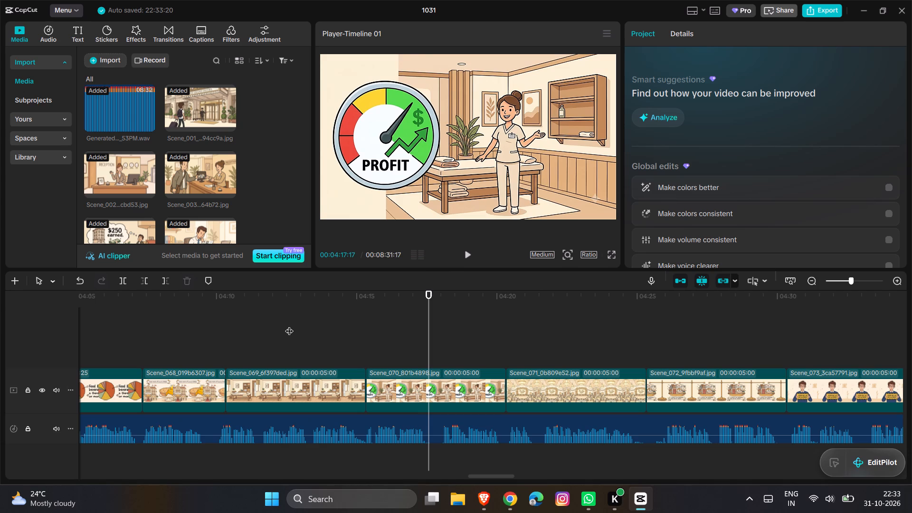
click(336, 380)
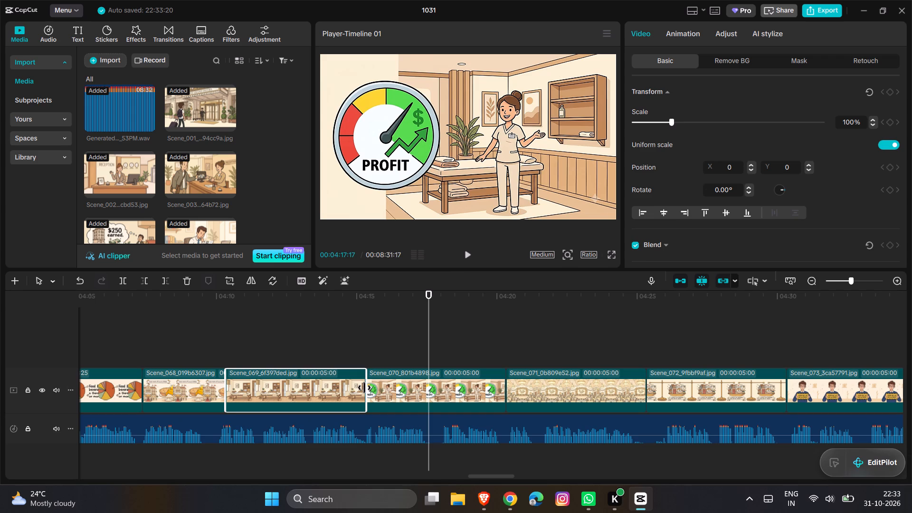
key(space)
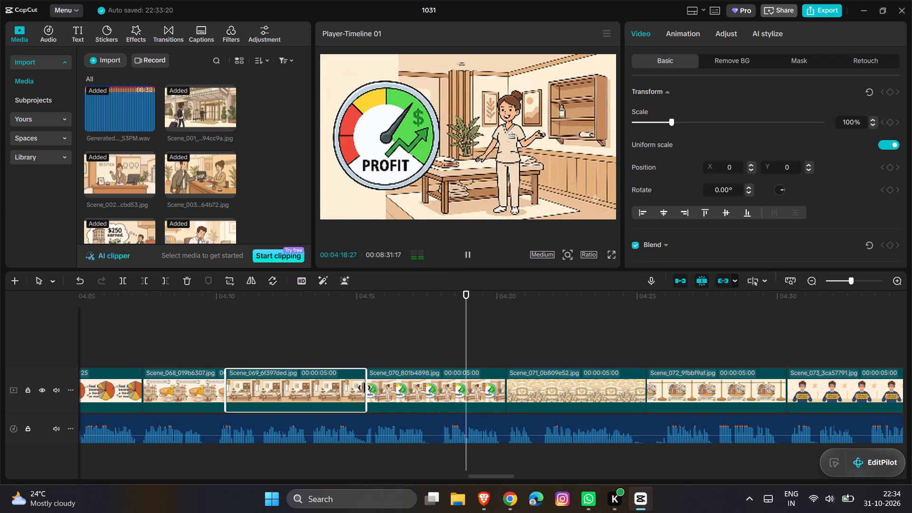
key(space)
click(469, 389)
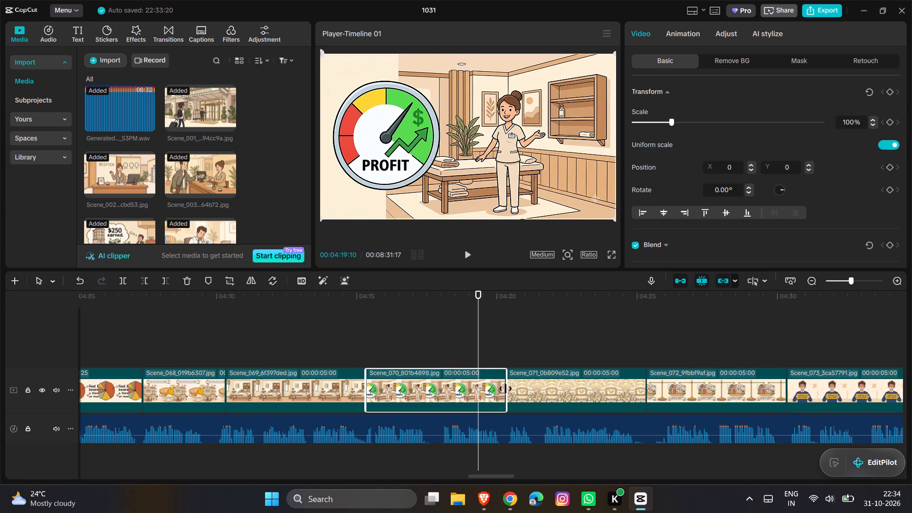
drag(505, 389, 471, 398)
Play on through Scene_071 into Scene_072, replay to check the break, and trim the end of Scene_071 back to about 04:22.
key(space)
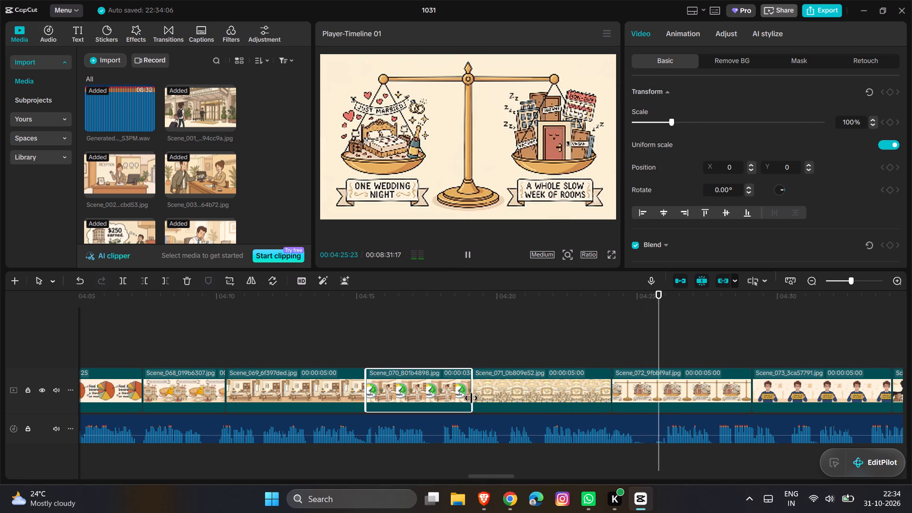
key(space)
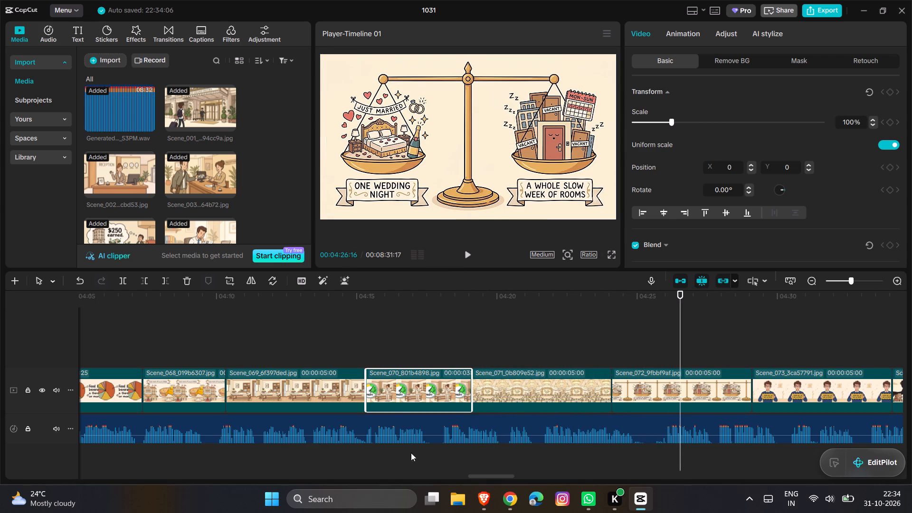
click(425, 326)
key(space)
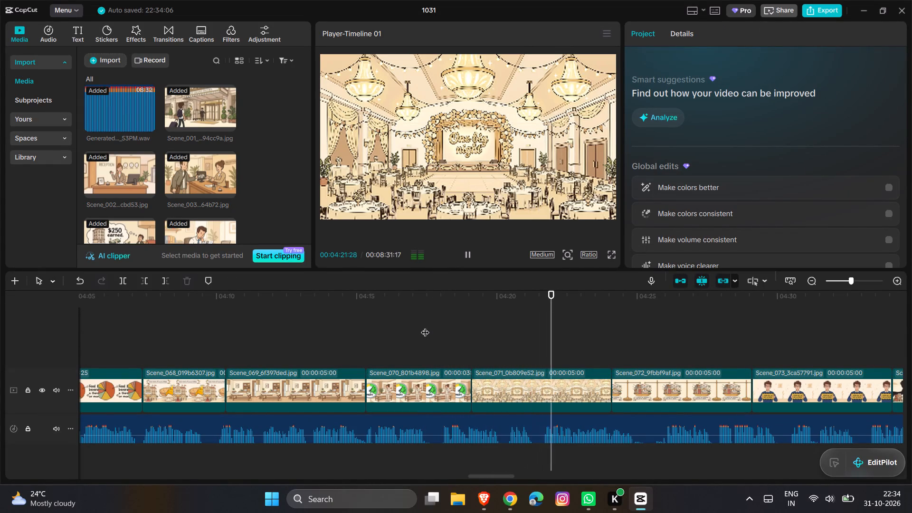
scroll(425, 326, left, 1)
key(space)
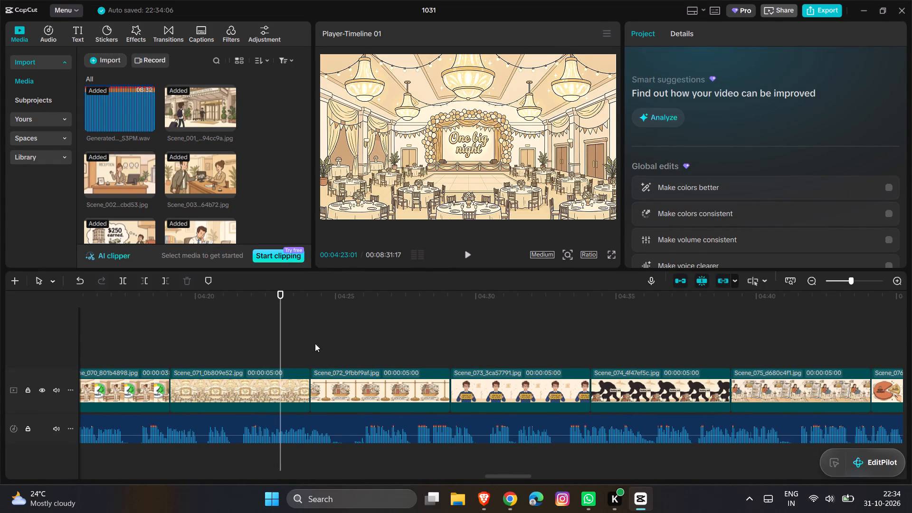
click(294, 386)
drag(308, 389, 292, 391)
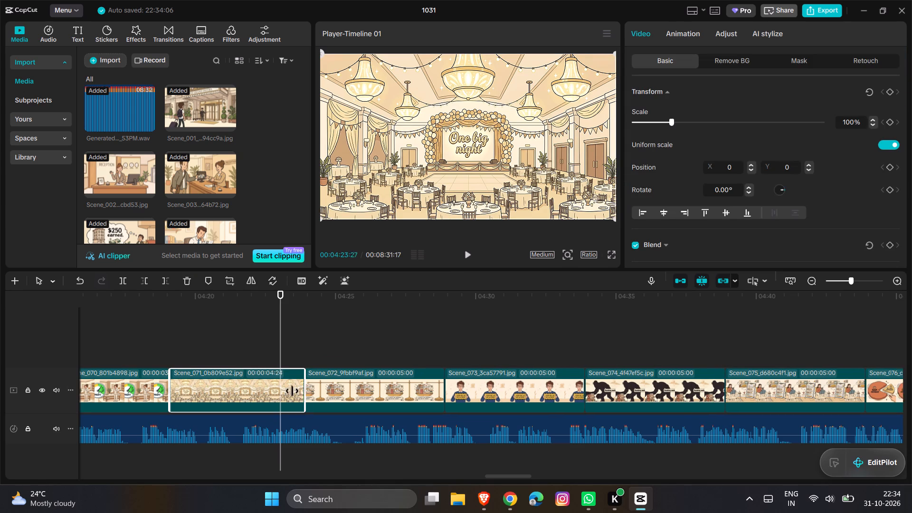
drag(292, 391, 269, 394)
Play on through Scene_072 to Scene_074, replay the break, and trim the end of Scene_073 to a 3:29 duration.
key(space)
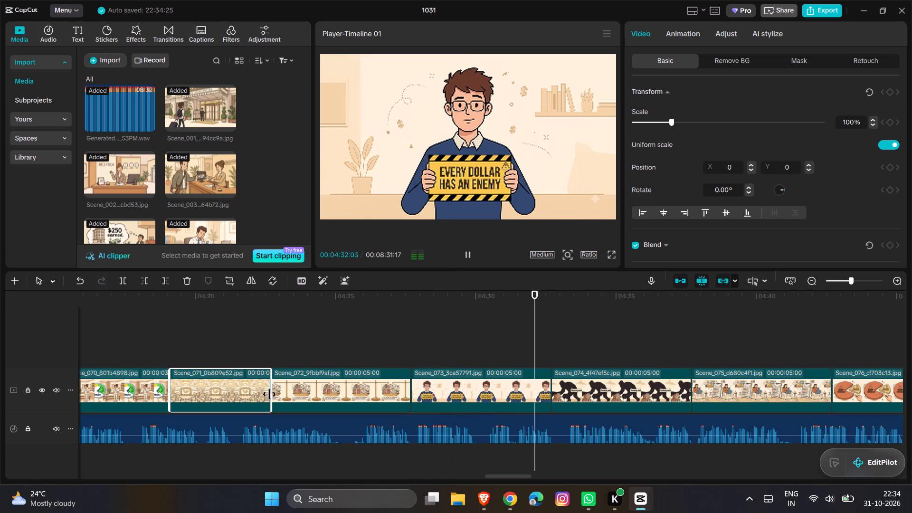
key(space)
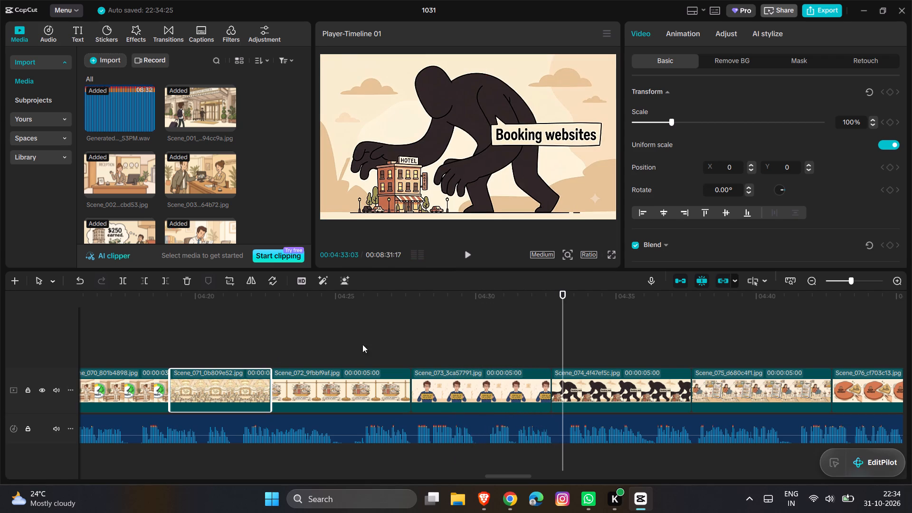
click(402, 344)
key(space)
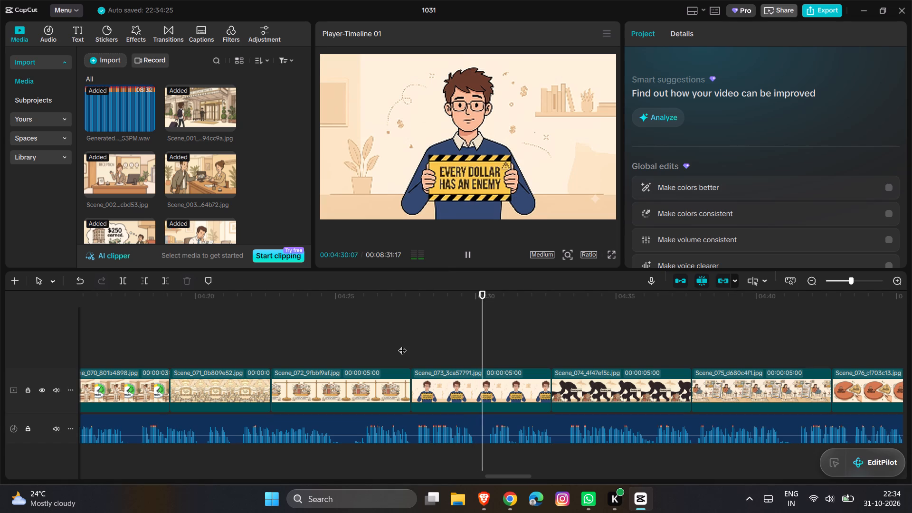
key(space)
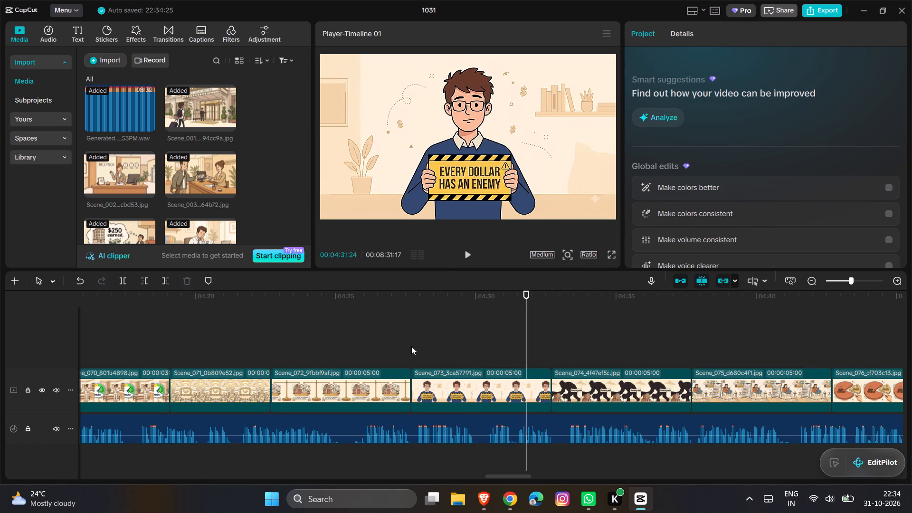
click(528, 392)
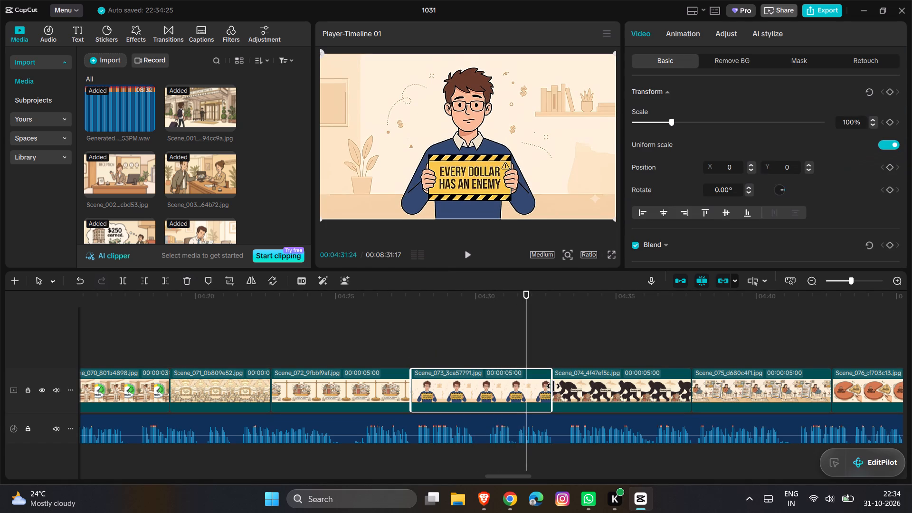
drag(553, 386, 521, 393)
Play on through Scene_074 and Scene_075, replay to find the narration break, and trim the end of Scene_075 back to about 04:39.
key(space)
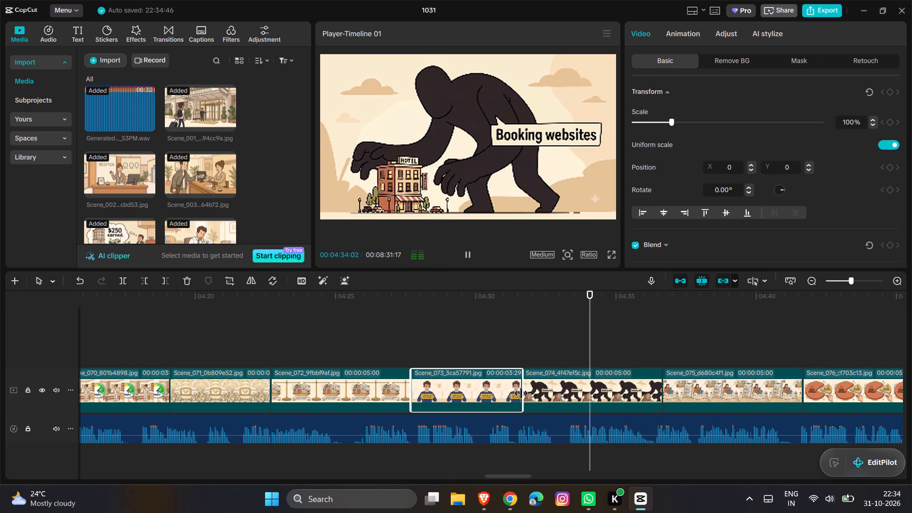
key(space)
key(space)
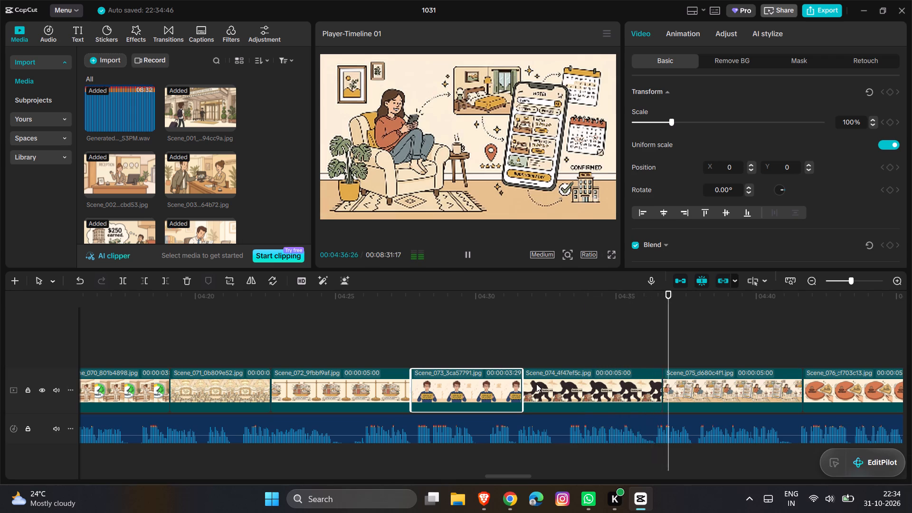
scroll(536, 384, left, 1)
key(space)
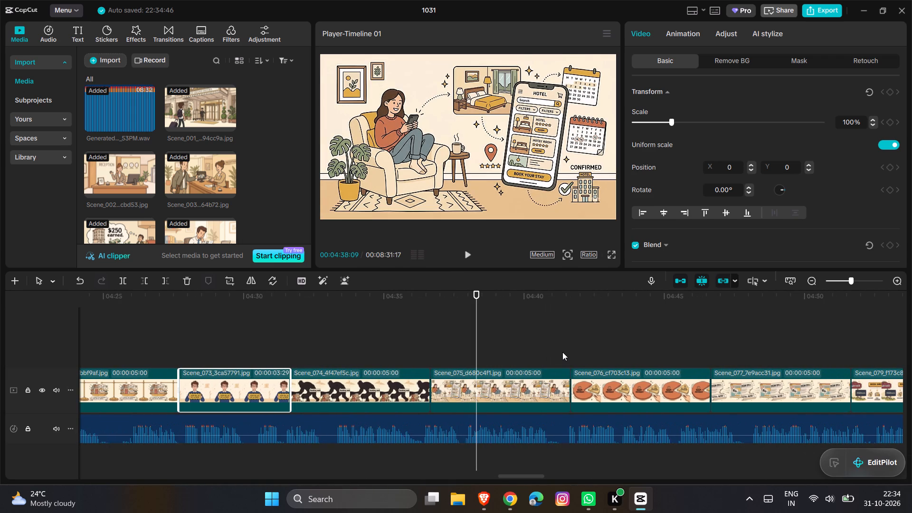
key(space)
click(593, 342)
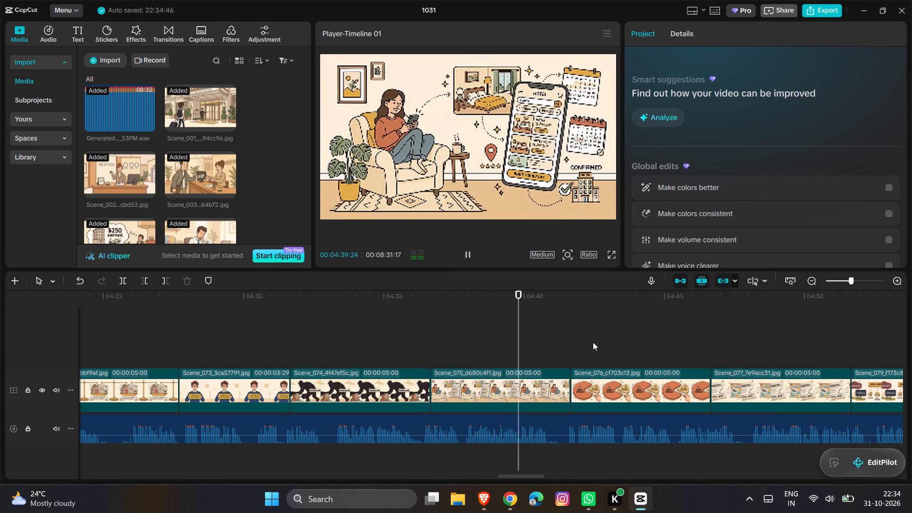
click(380, 337)
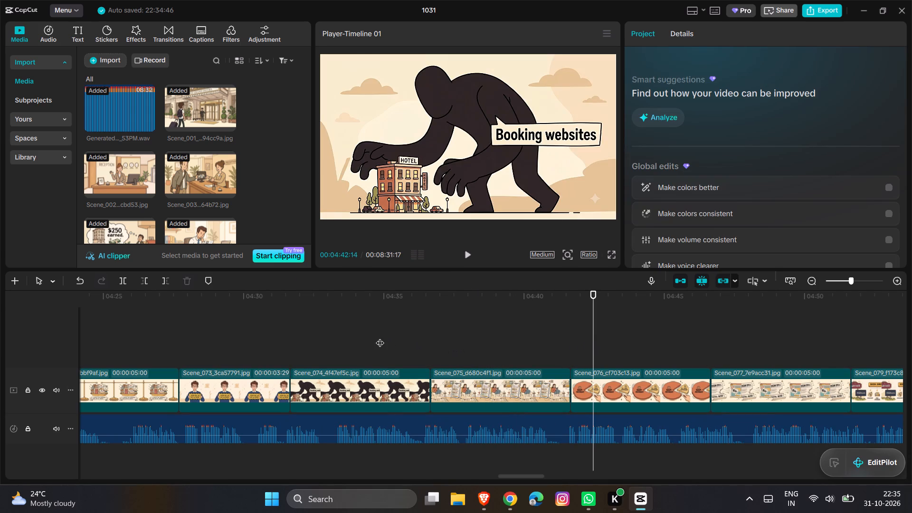
key(space)
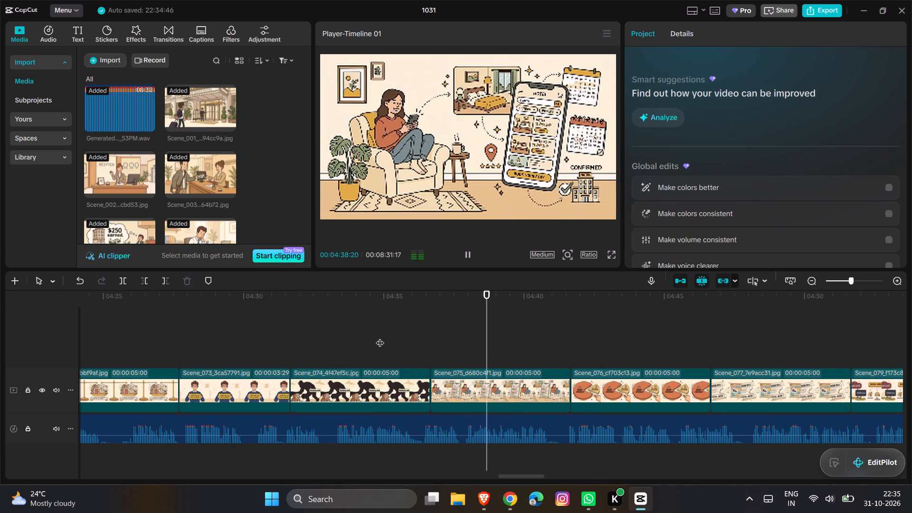
key(space)
click(531, 383)
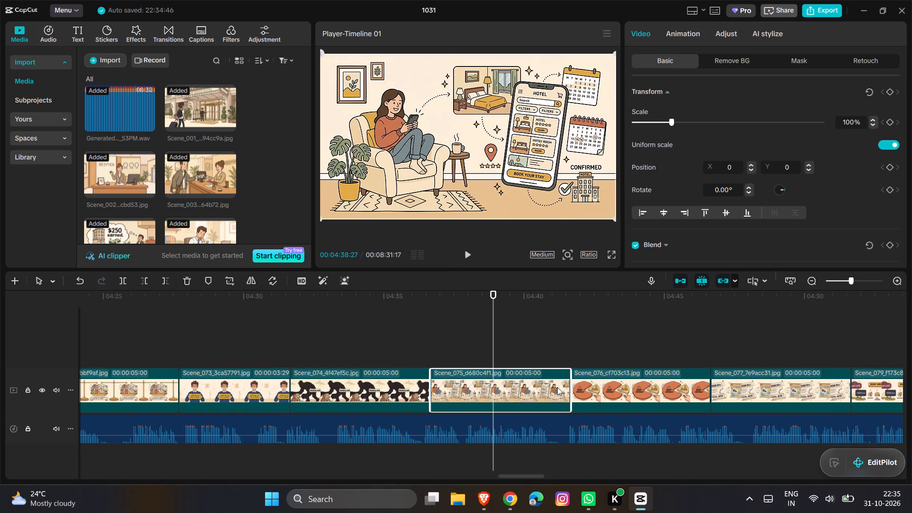
drag(570, 387, 490, 399)
Play on through Scene_076, replay to find the narration break, and trim the end of Scene_076 back to about 04:41.
key(space)
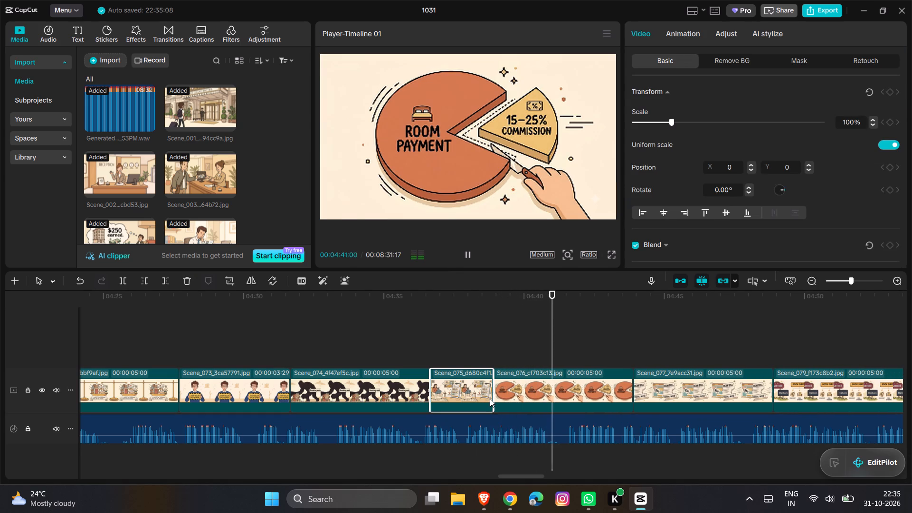
key(space)
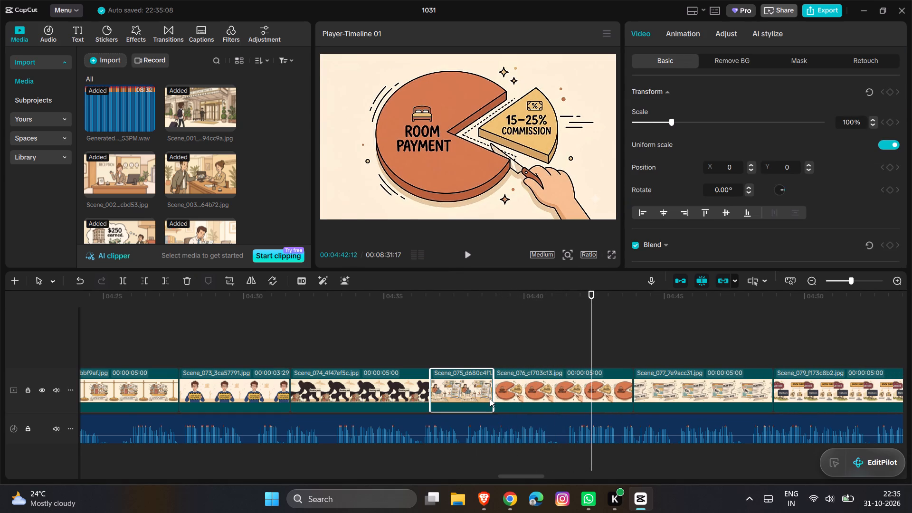
click(674, 337)
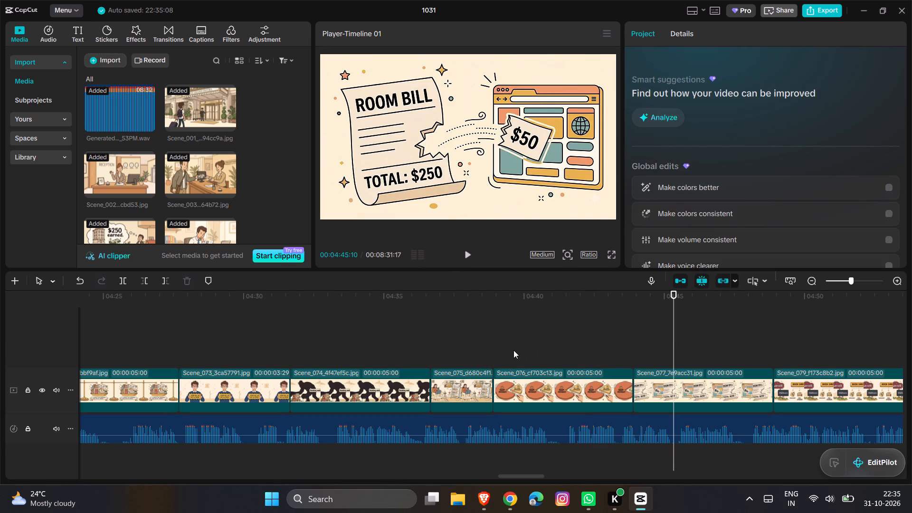
click(513, 350)
key(space)
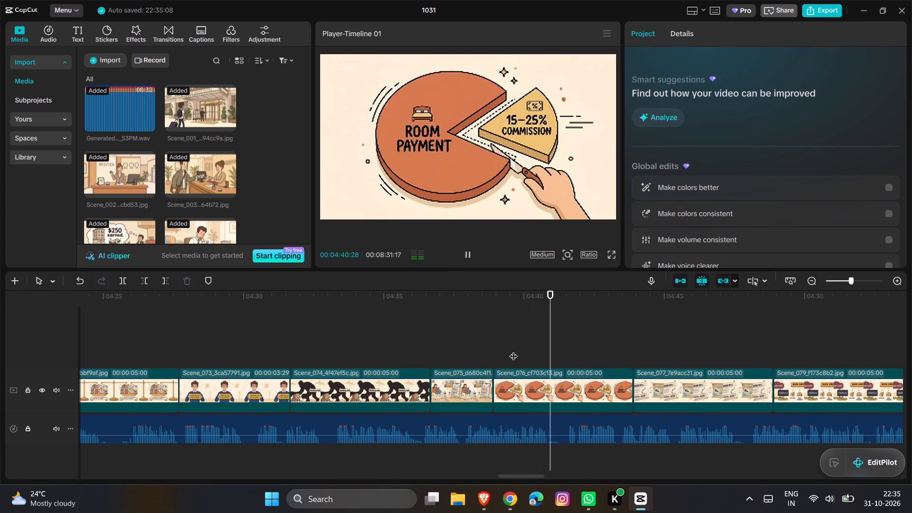
key(space)
click(589, 379)
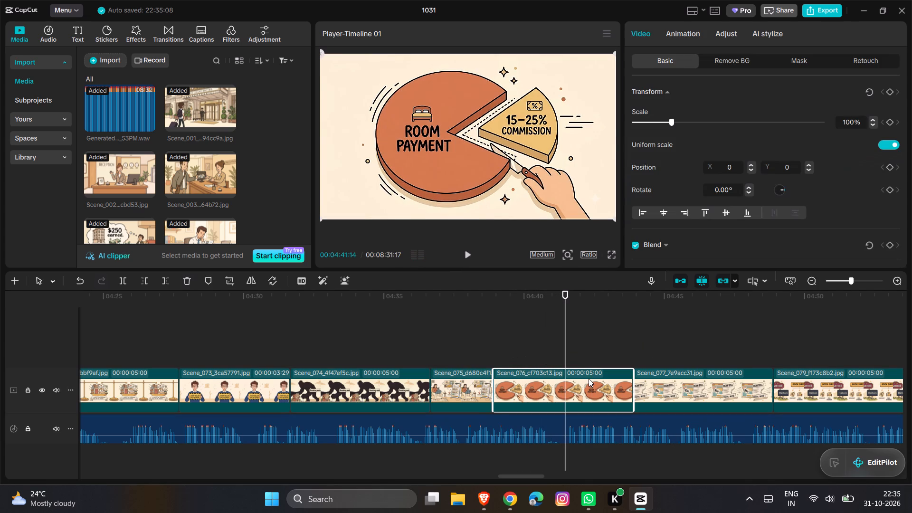
drag(633, 385, 570, 396)
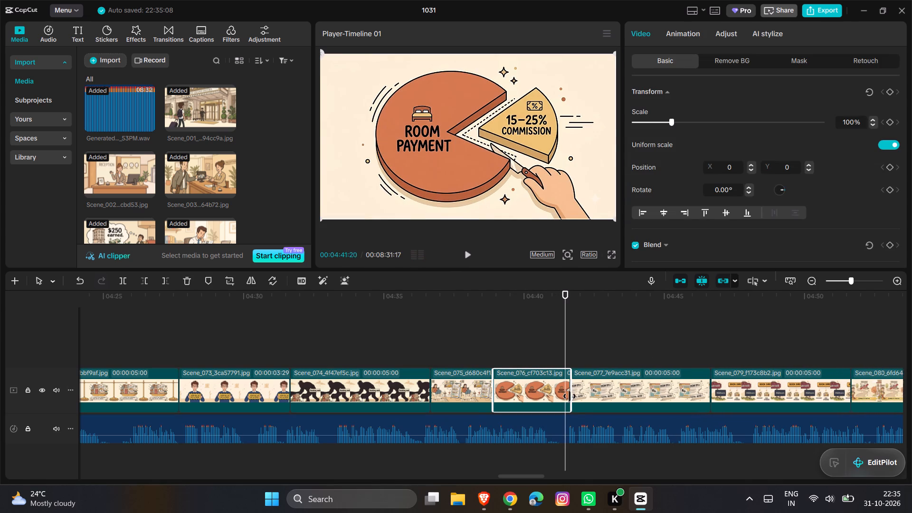
drag(570, 396, 567, 400)
Play on through Scene_077 and Scene_079, replaying Scene_077 to compare the images with the narration.
key(space)
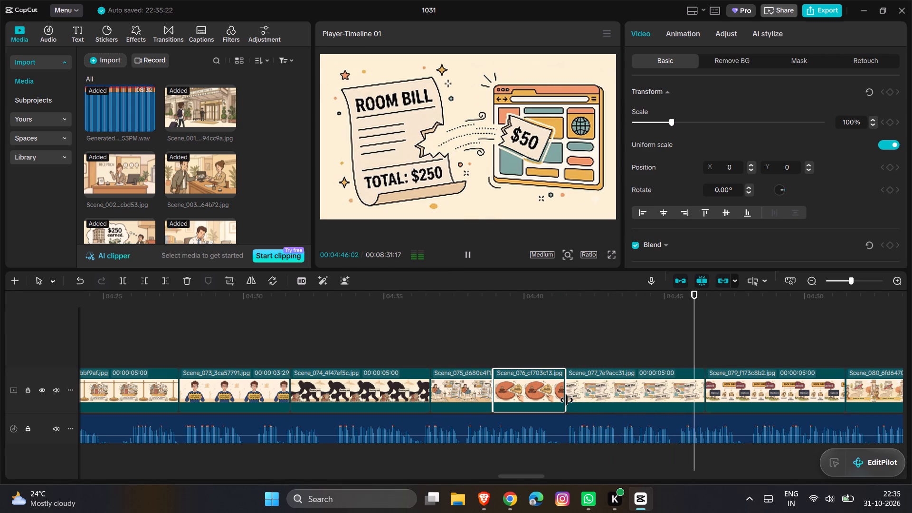
scroll(567, 400, left, 1)
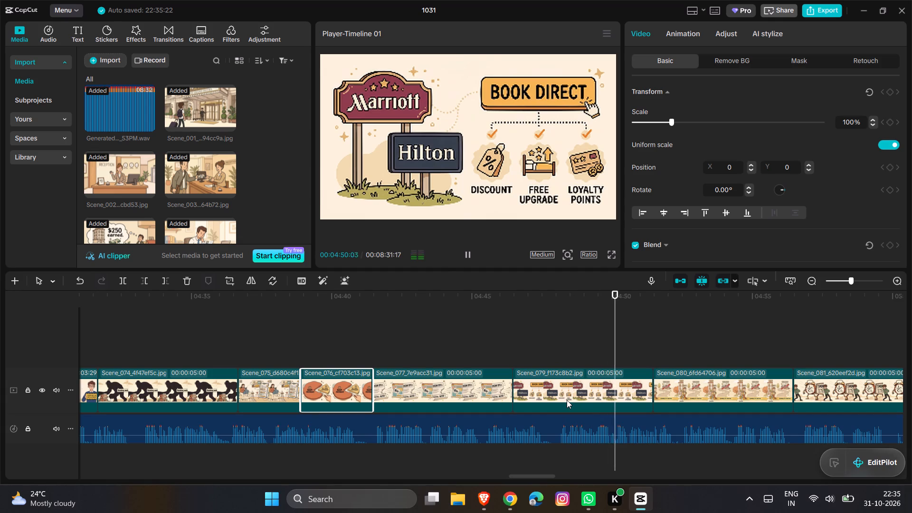
key(space)
click(377, 323)
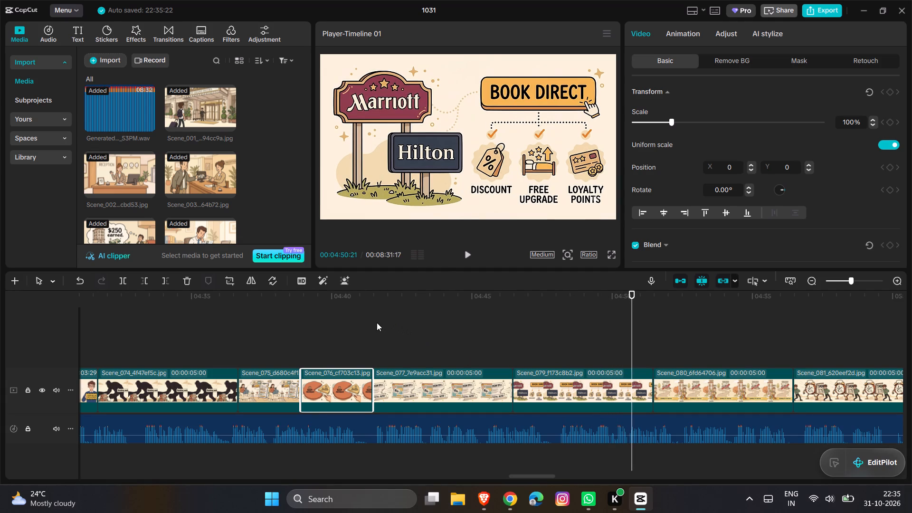
key(space)
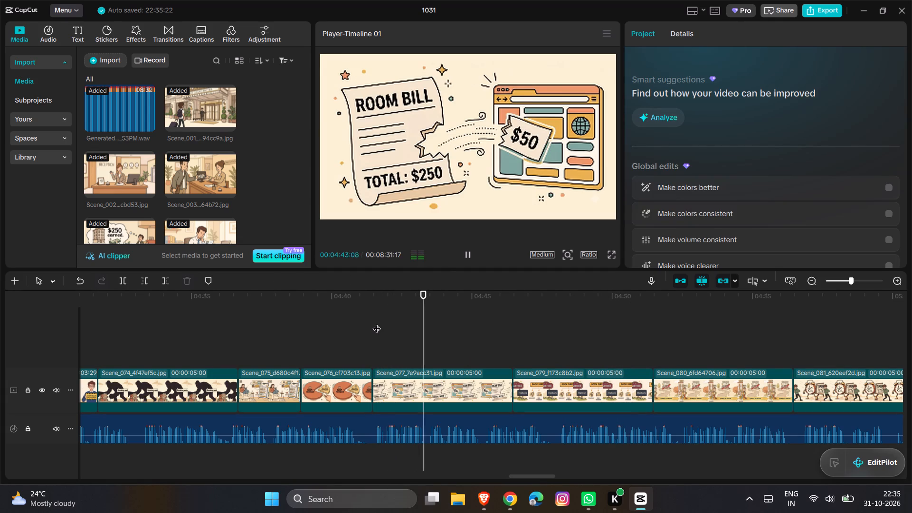
key(space)
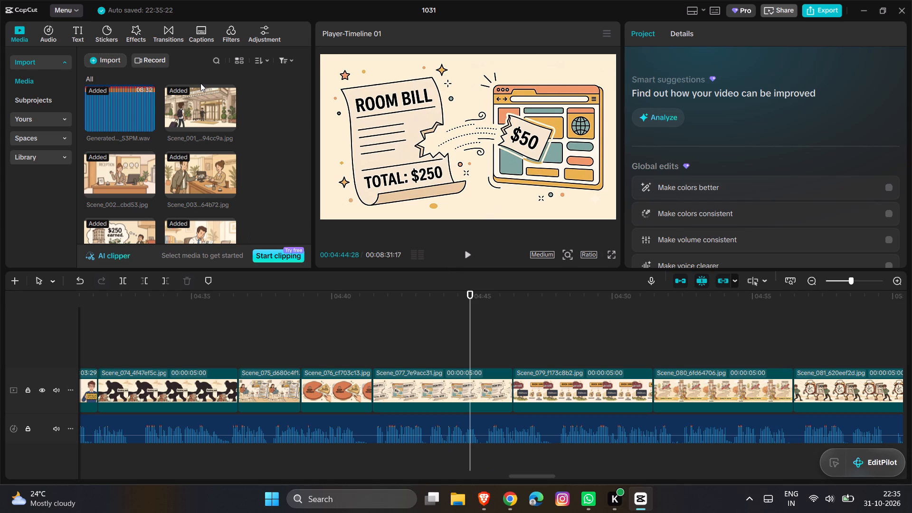
Import the Website_icon_and_housekeeper image from the Oct 31 - 15_57 folder and insert it between Scene_077 and Scene_079.
click(511, 347)
click(118, 58)
click(146, 82)
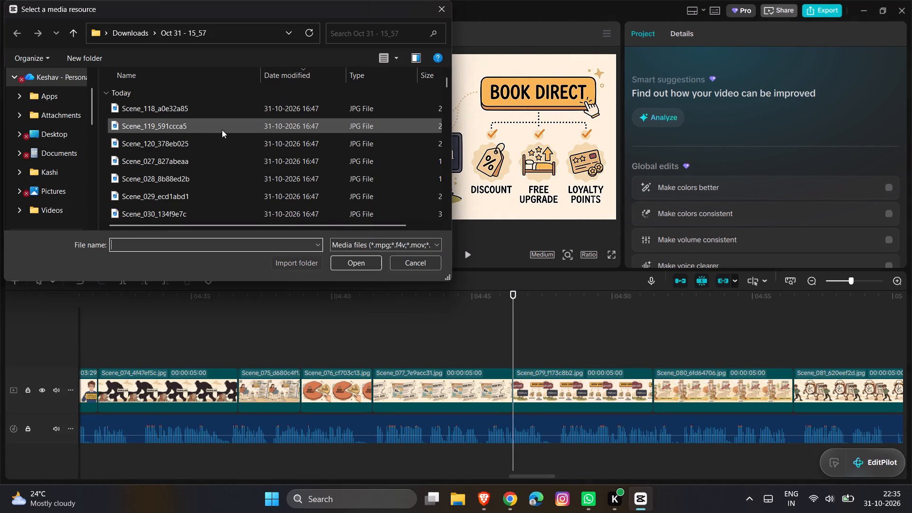
scroll(222, 130, down, 18)
scroll(222, 130, up, 3)
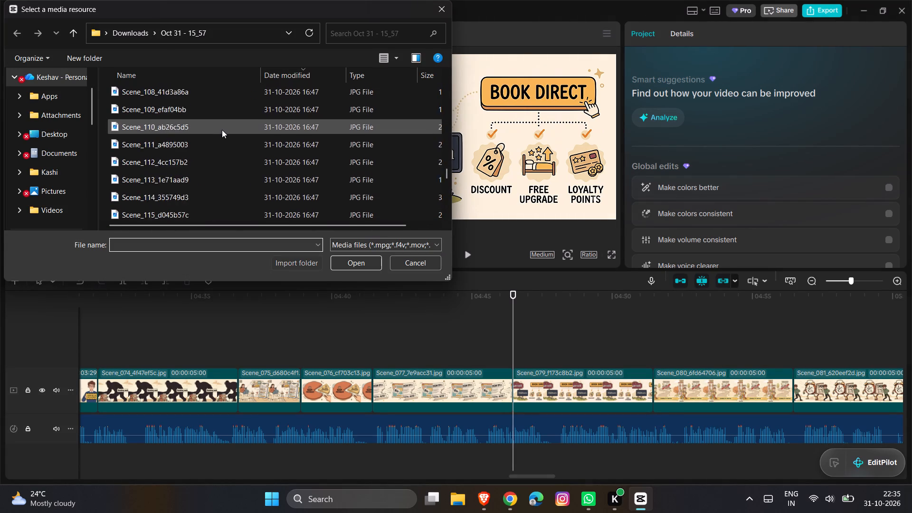
scroll(222, 130, down, 3)
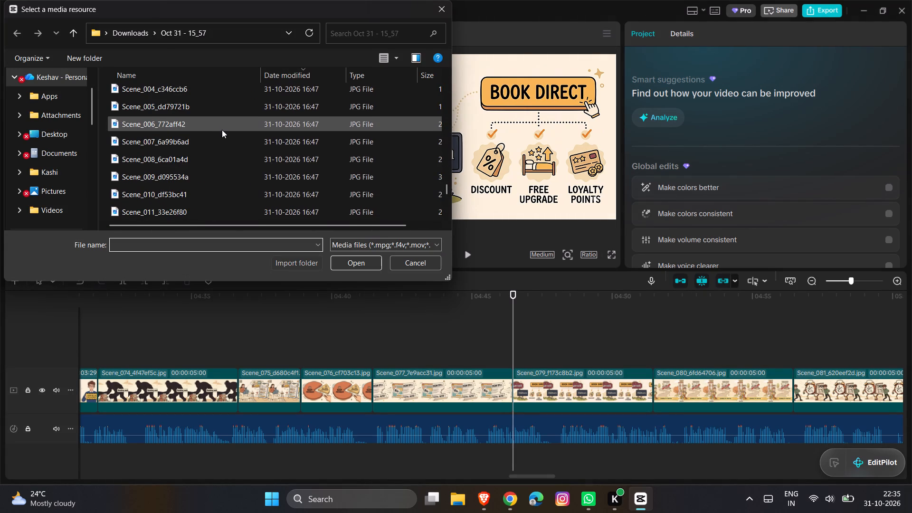
scroll(222, 130, down, 5)
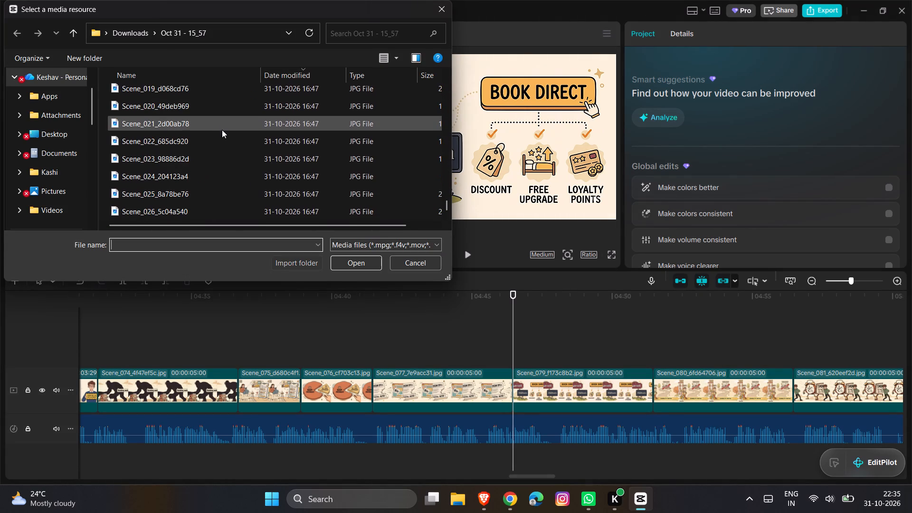
scroll(222, 130, up, 3)
scroll(235, 74, up, 1)
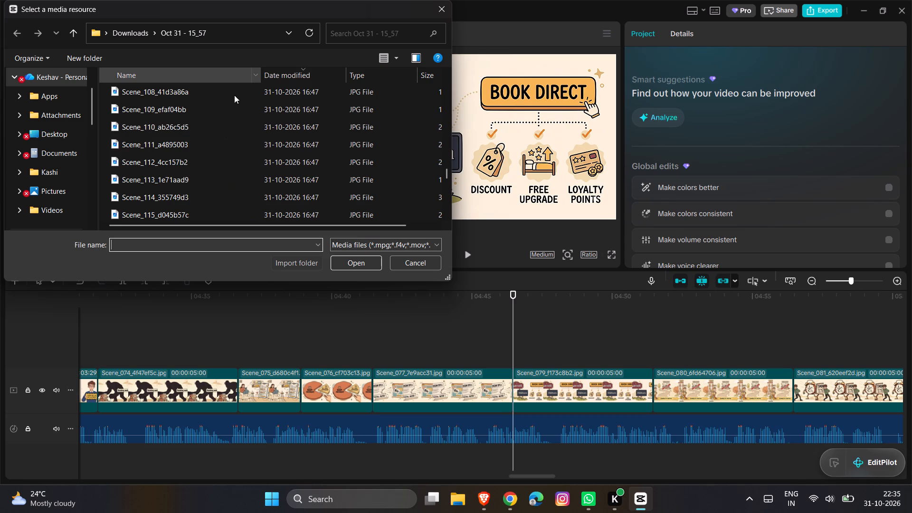
scroll(237, 209, down, 1)
scroll(237, 209, up, 2)
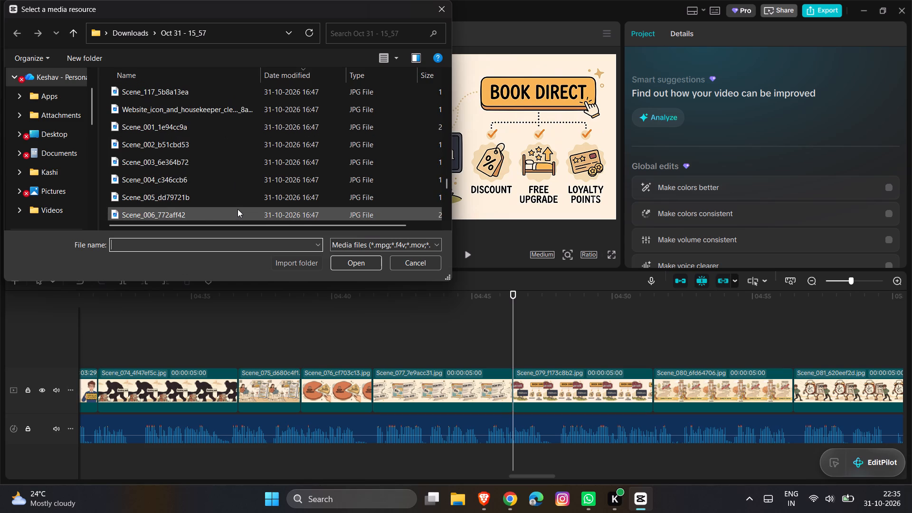
double_click(237, 105)
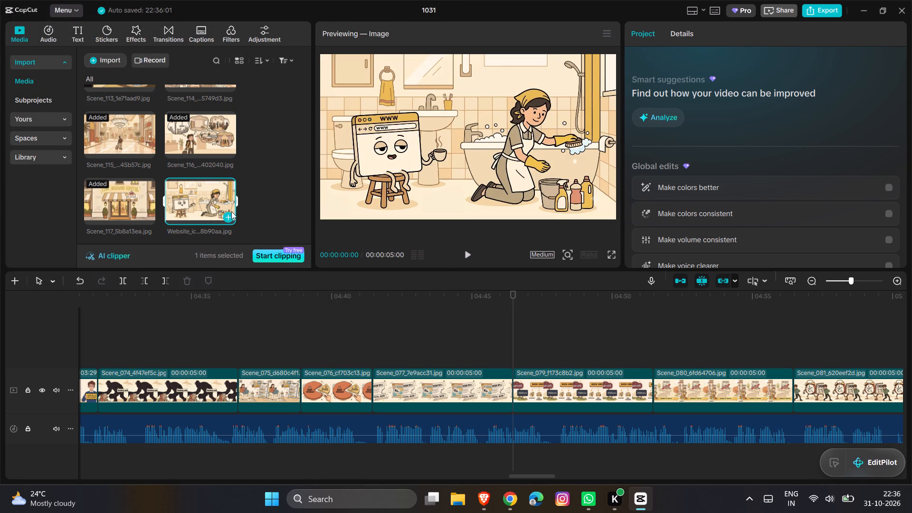
click(231, 214)
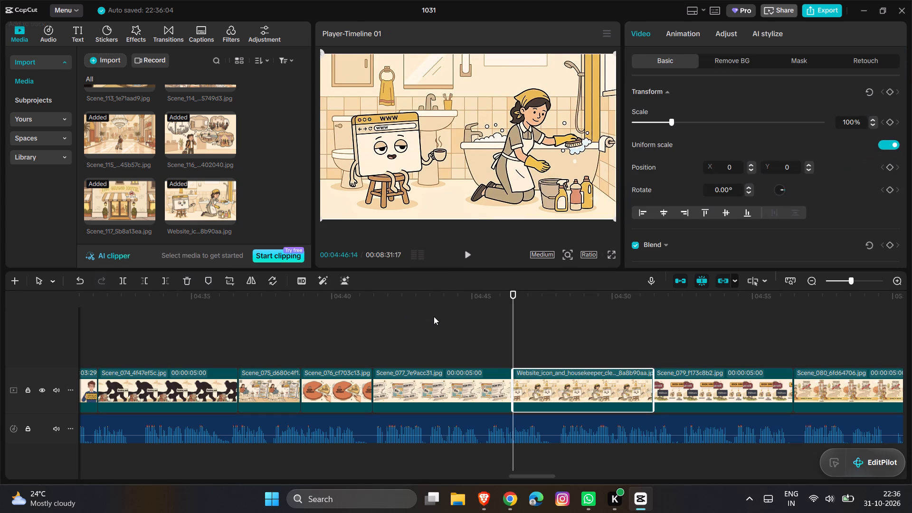
Play the inserted housekeeper image to find the narration break, and trim its end back to about 04:49.
click(434, 316)
key(space)
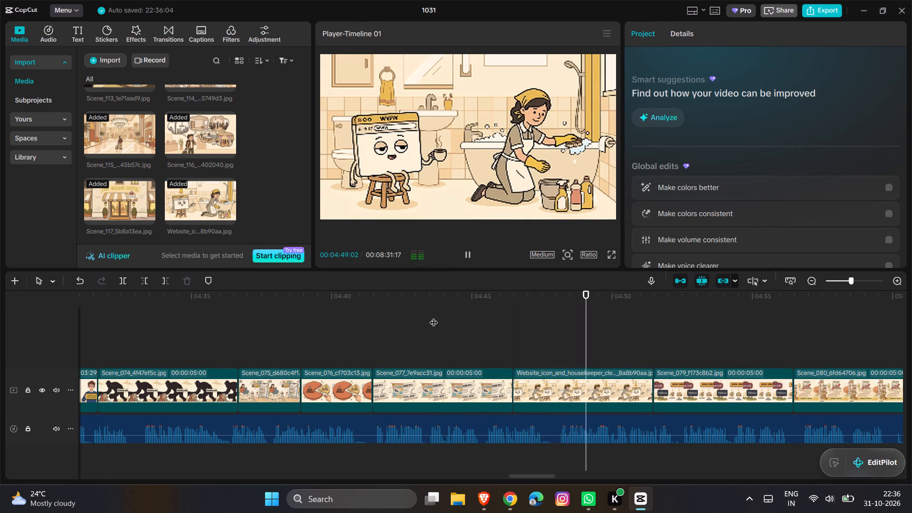
key(space)
click(655, 382)
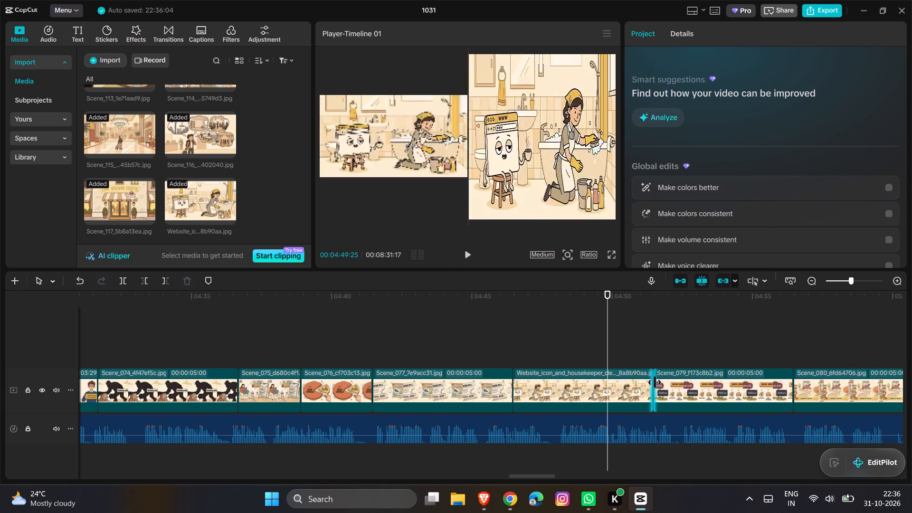
click(629, 393)
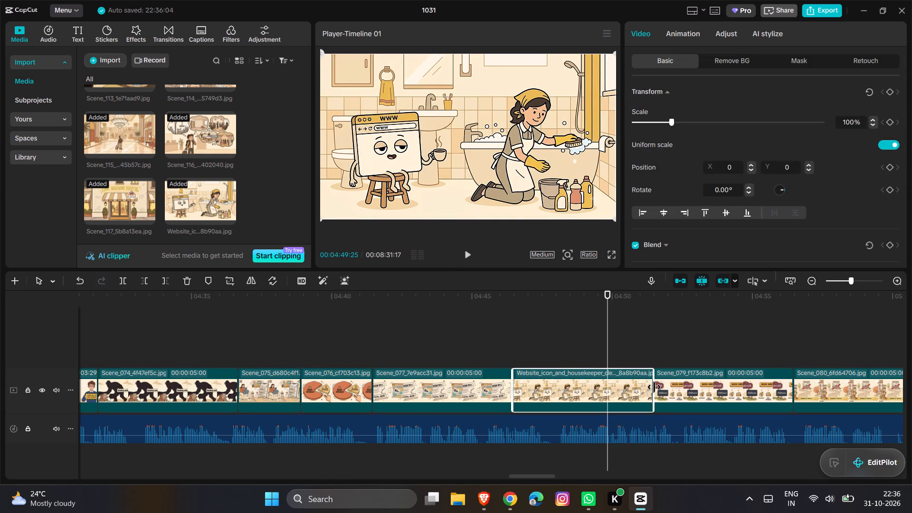
drag(654, 387, 592, 399)
Play on through Scene_079 into Scene_080 to find the narration break, and extend the end of Scene_079 to a 6:12 duration.
click(560, 337)
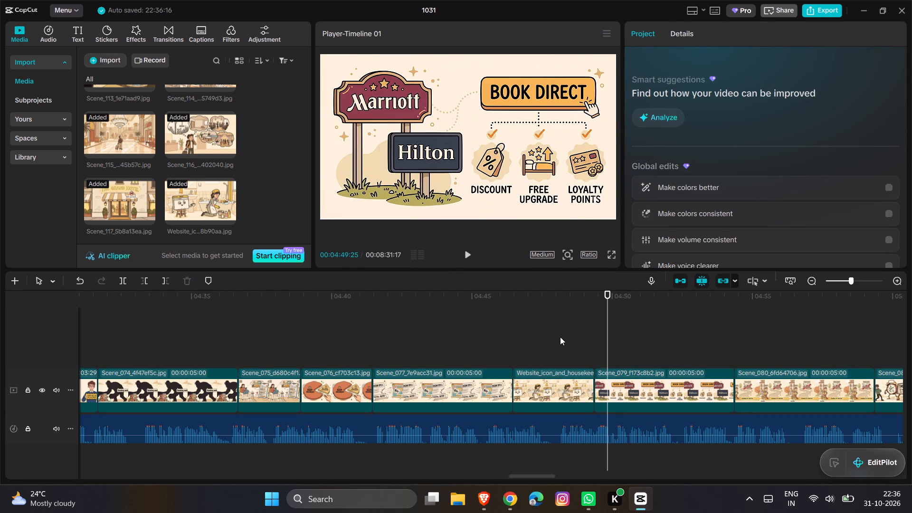
key(space)
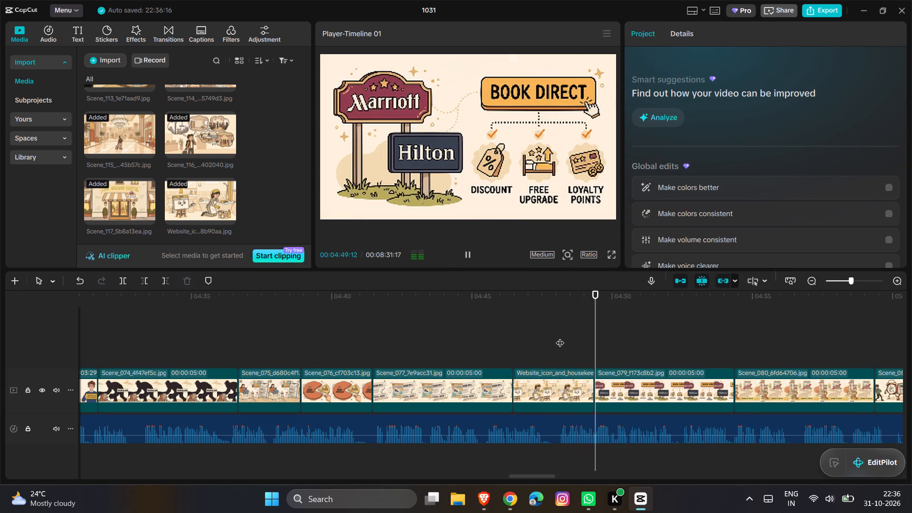
scroll(560, 337, left, 1)
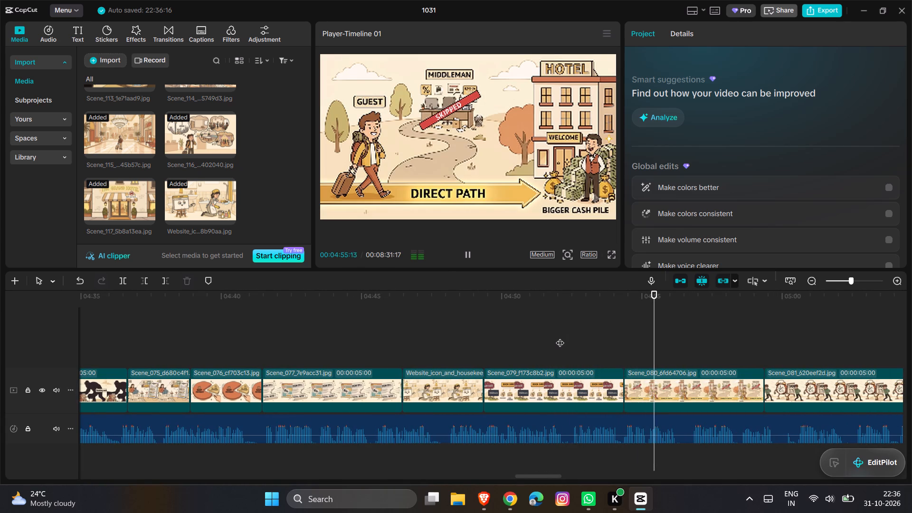
key(space)
click(618, 401)
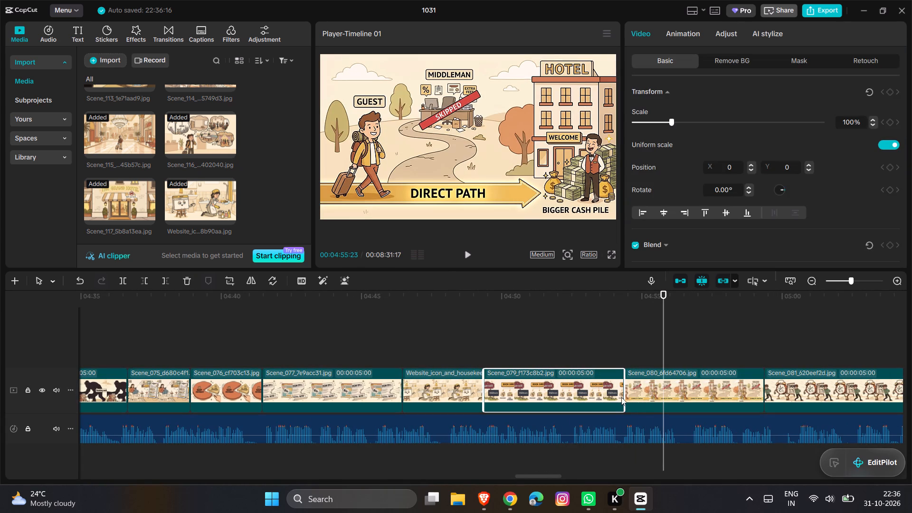
drag(625, 393, 661, 394)
Play on through Scene_080 to Scene_084 to compare the images with the narration.
click(623, 342)
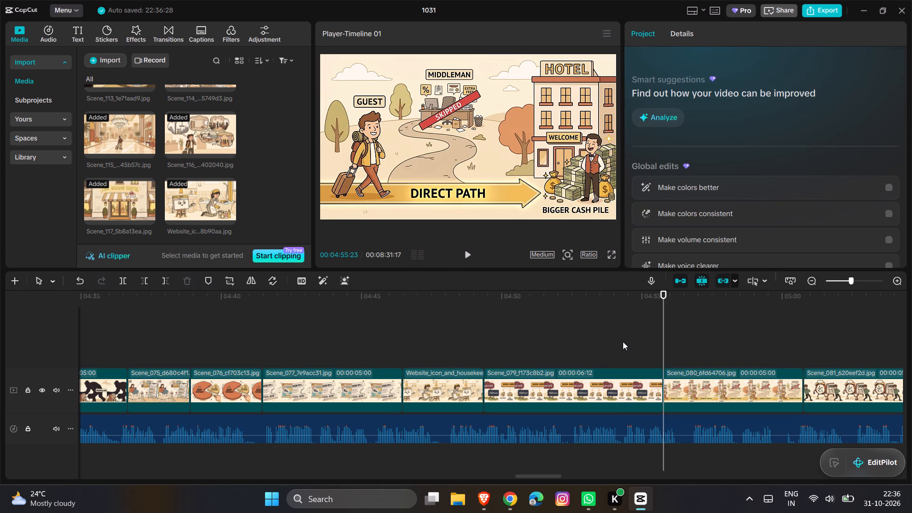
key(space)
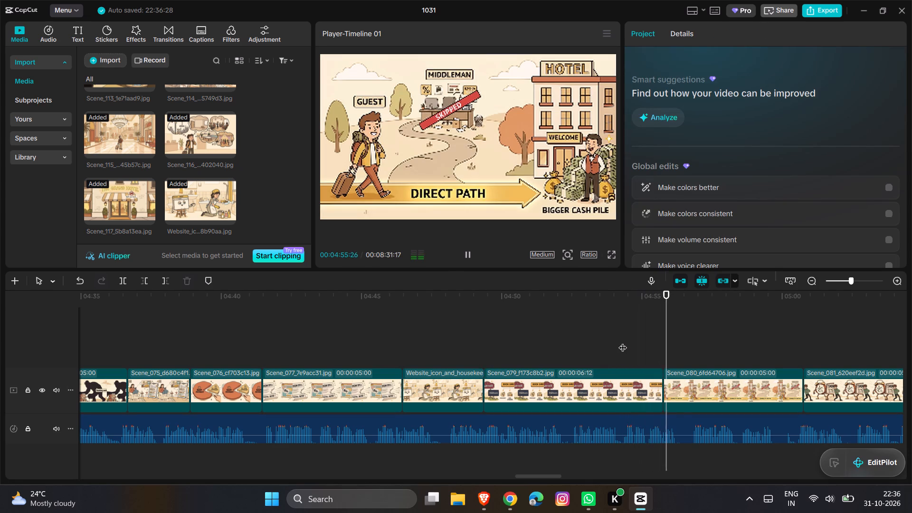
scroll(623, 342, left, 1)
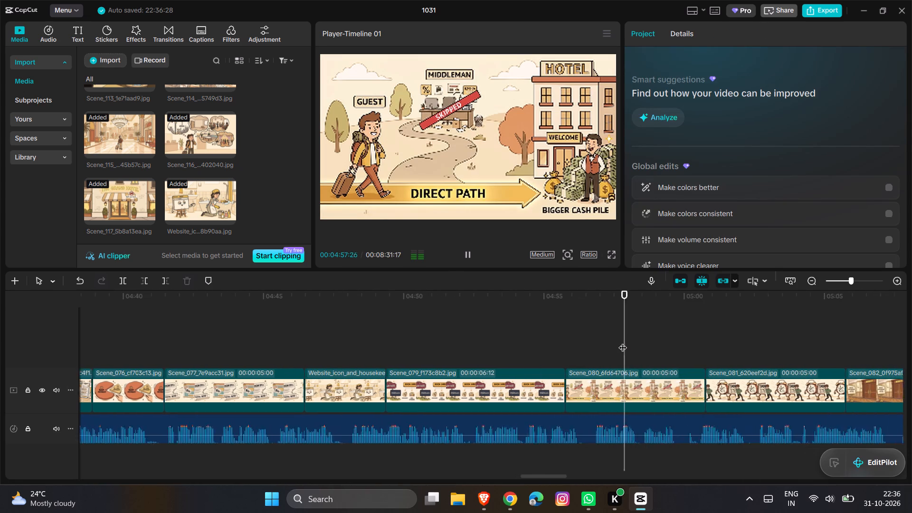
scroll(623, 342, left, 1)
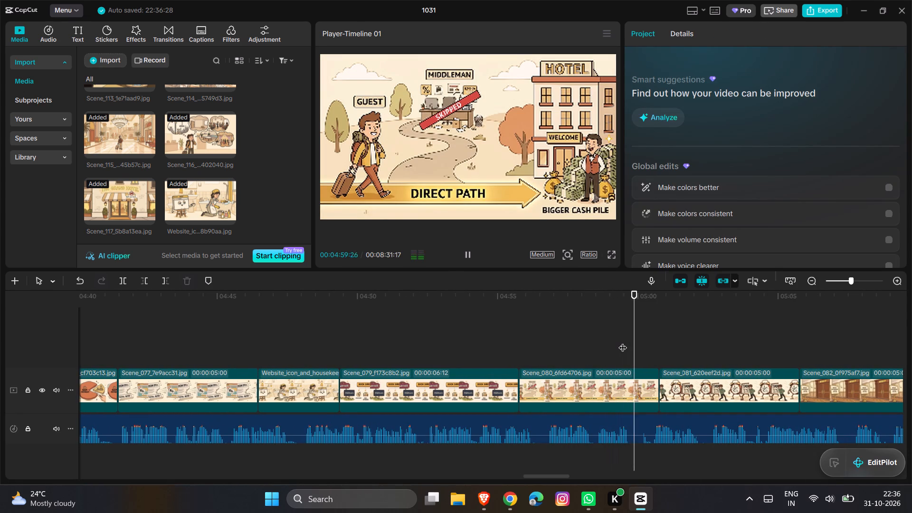
scroll(623, 342, left, 1)
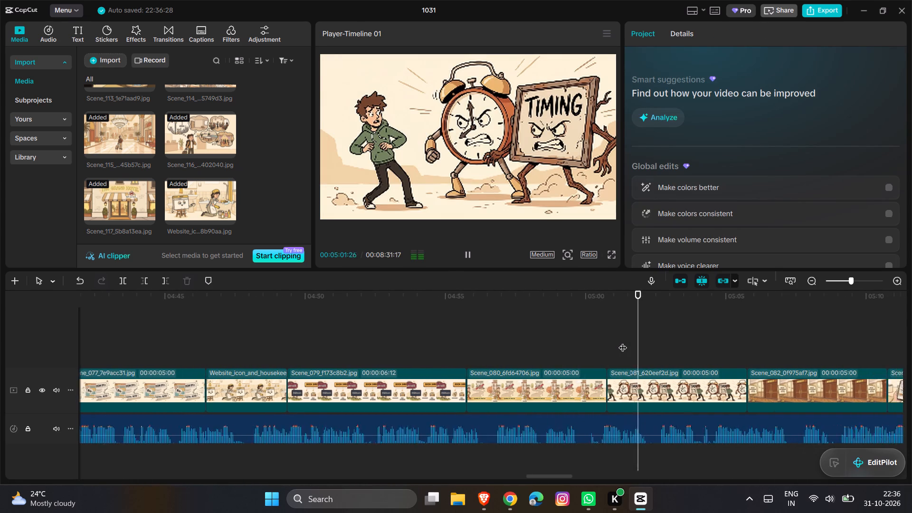
scroll(623, 342, left, 1)
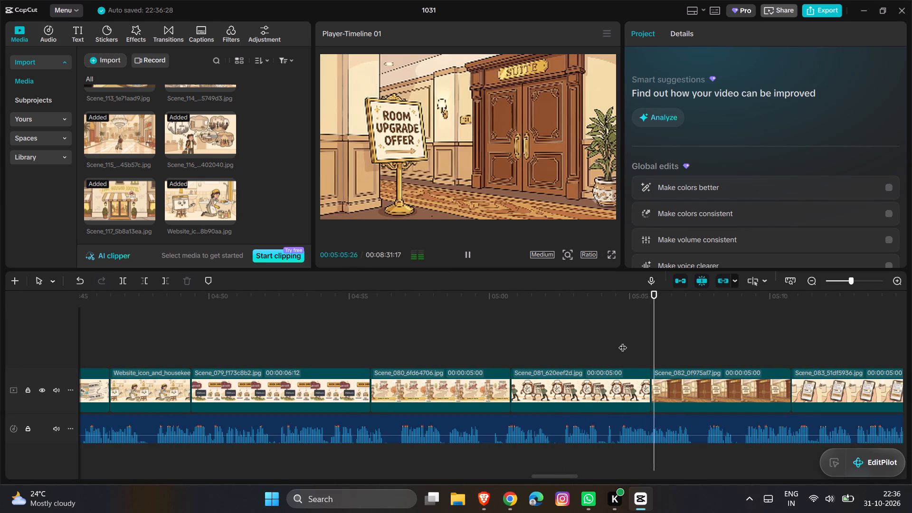
scroll(623, 342, left, 1)
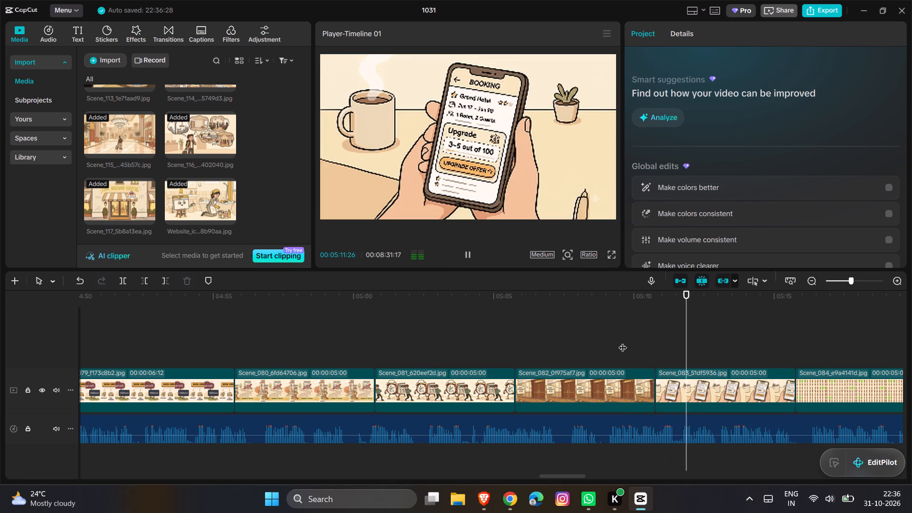
scroll(623, 342, left, 1)
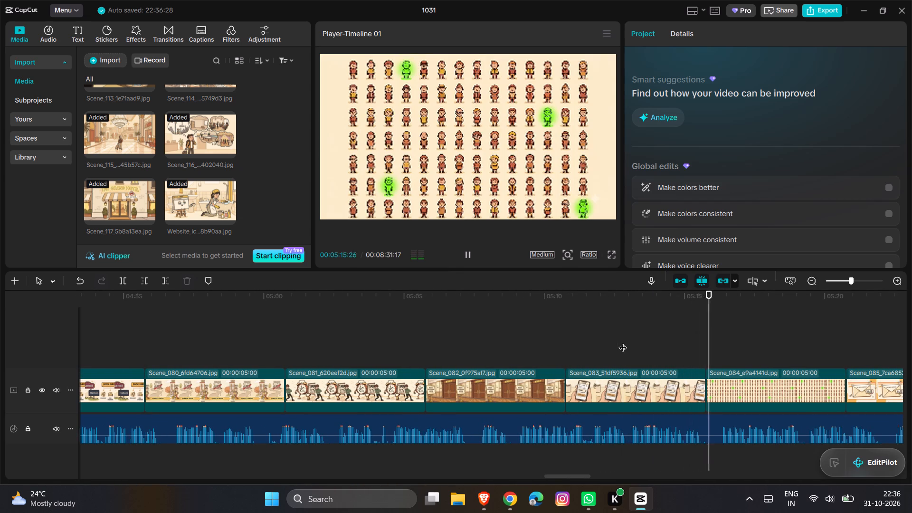
scroll(623, 342, left, 1)
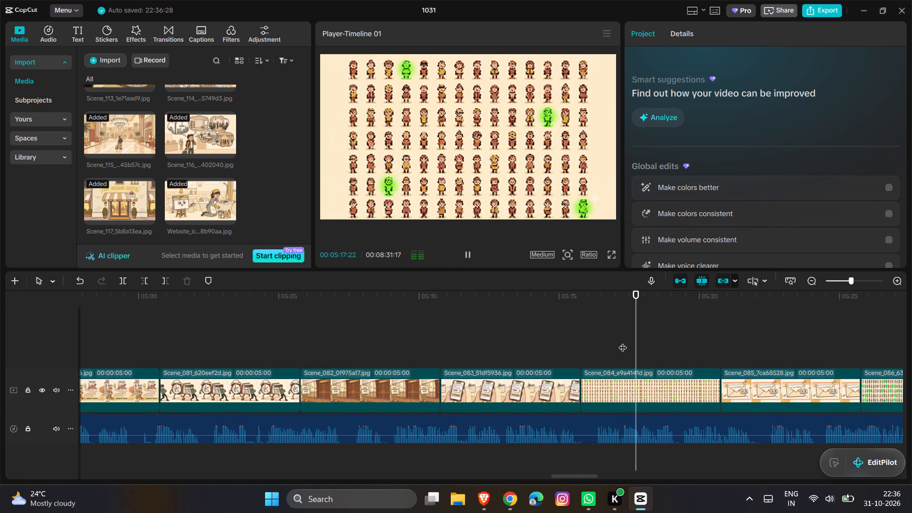
scroll(623, 342, left, 1)
key(space)
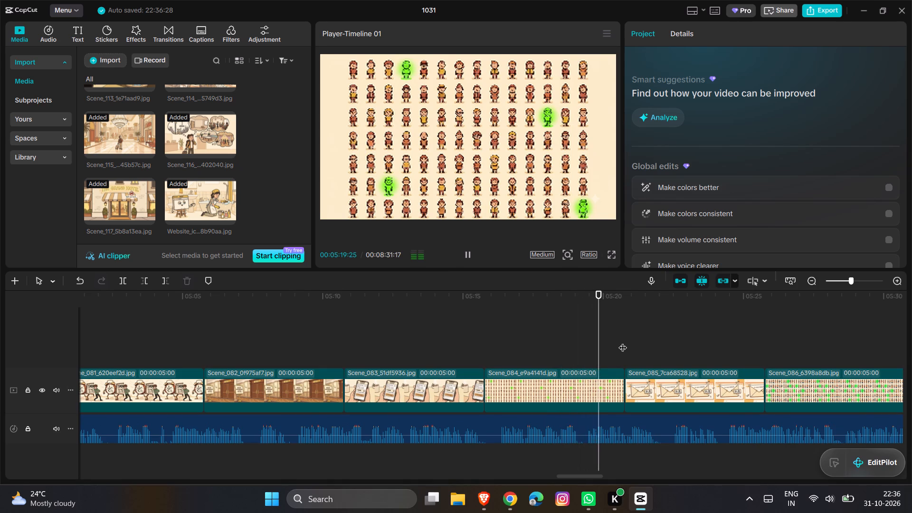
Replay Scene_083 to find the narration break, and trim the end of Scene_083 back to about 05:13.
click(361, 332)
key(space)
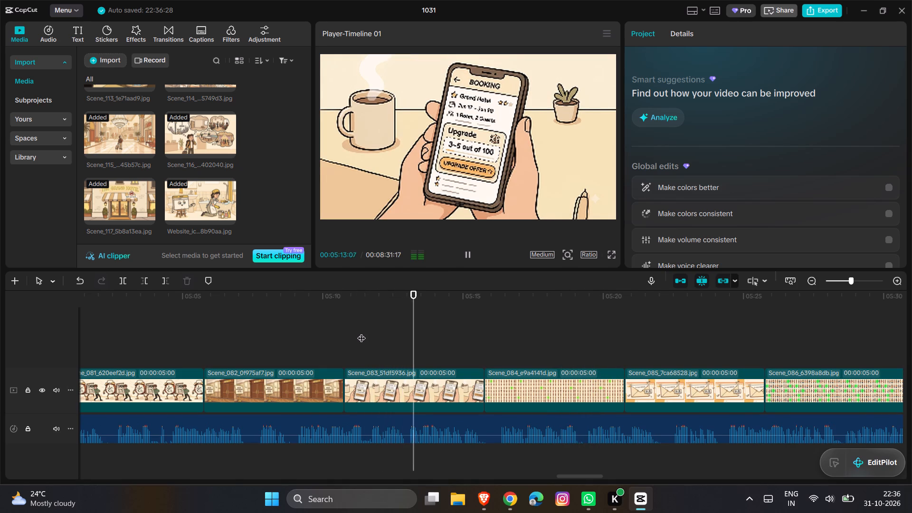
key(space)
click(455, 405)
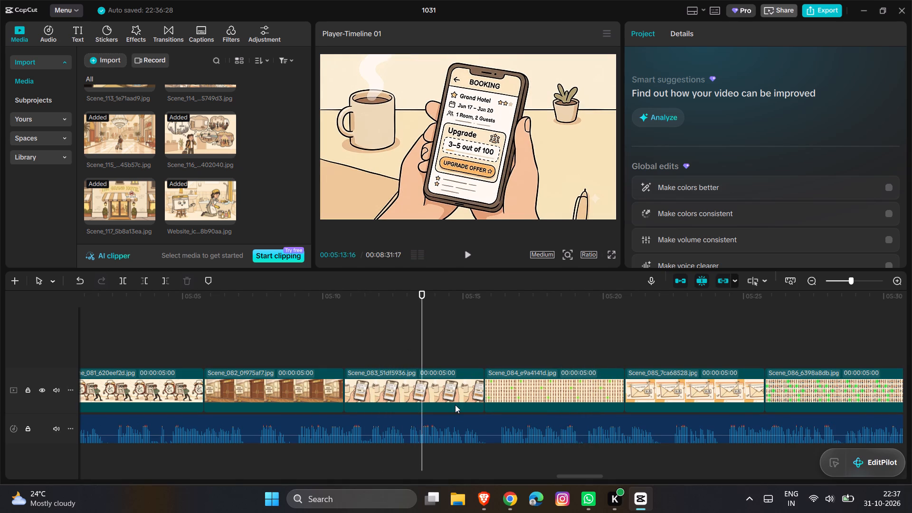
click(482, 390)
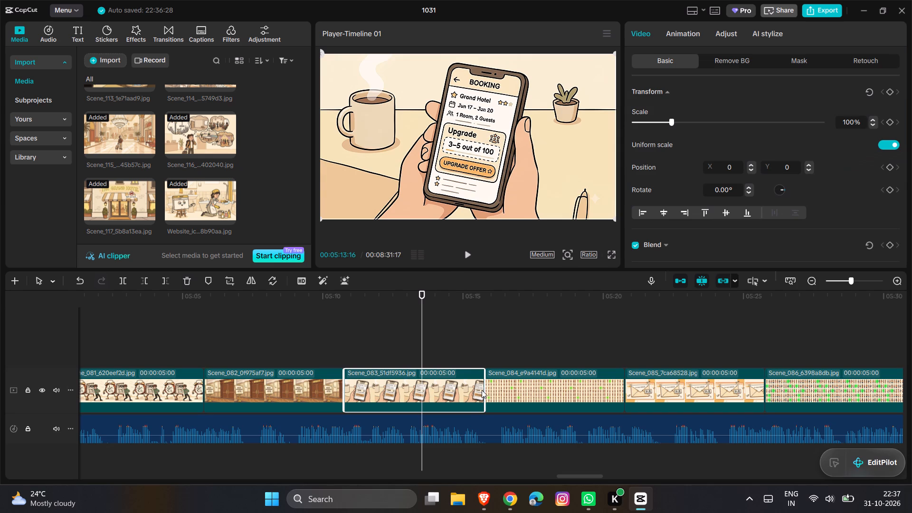
drag(485, 388, 421, 401)
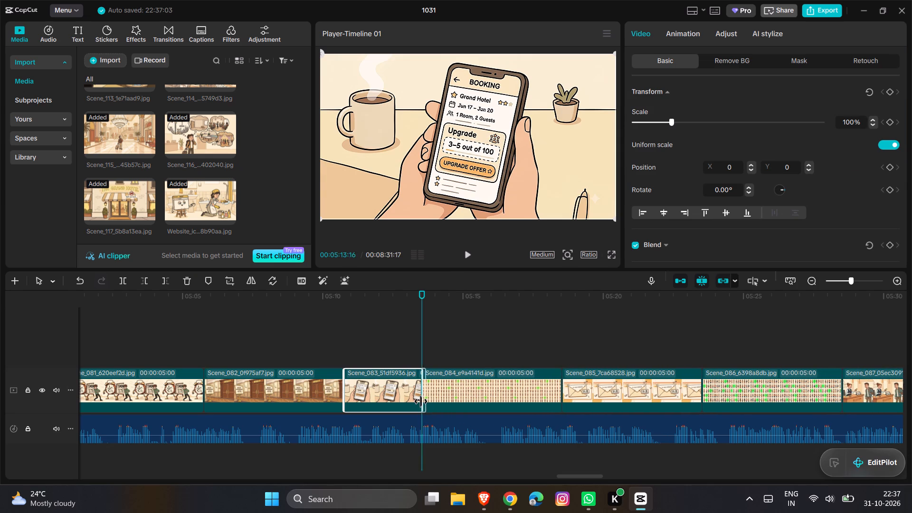
drag(421, 401, 420, 401)
Play on through Scene_084 to the narration break, and trim the end of Scene_084 back to about 05:16.
key(space)
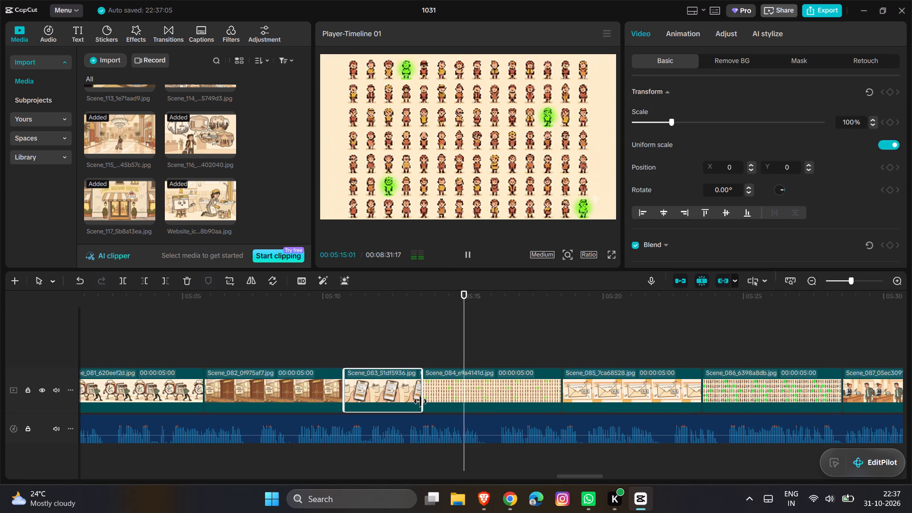
key(space)
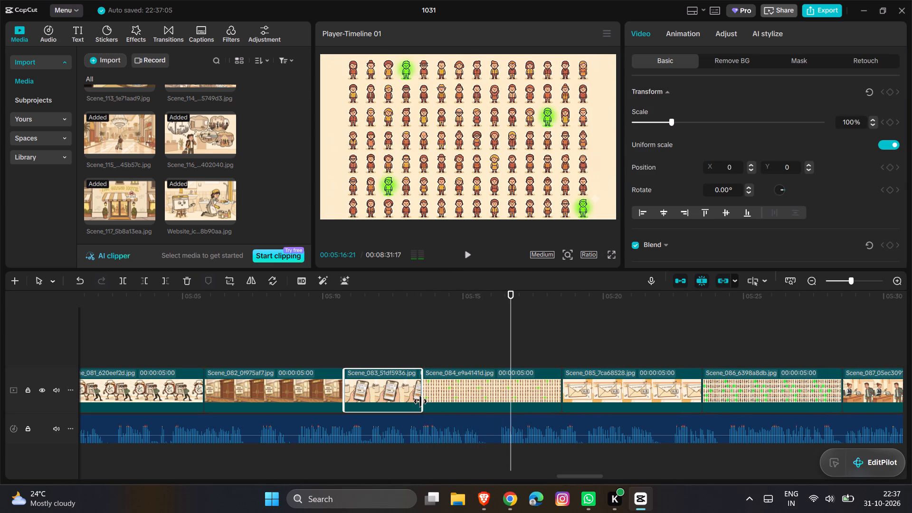
click(534, 393)
drag(563, 383, 509, 393)
Play through Scene_085 into Scene_086, replay Scene_085 to the narration break, and trim its end back to about 05:20:12.
key(space)
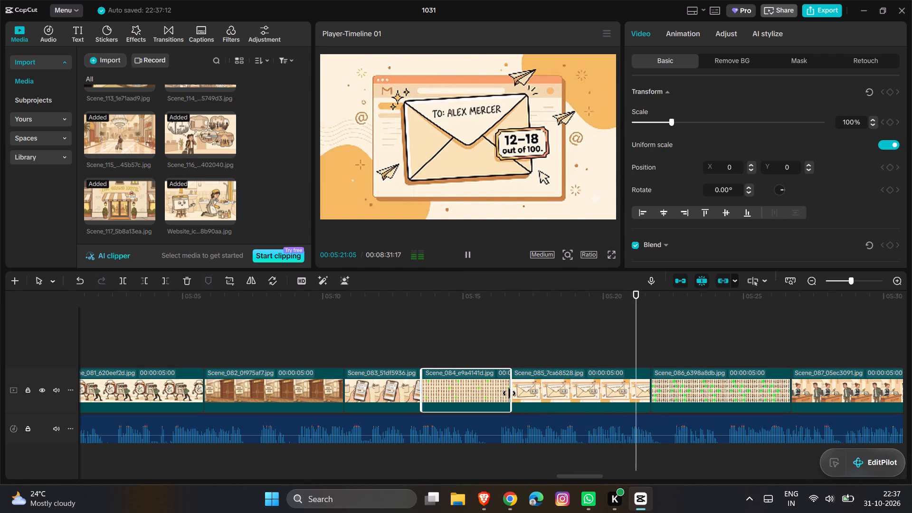
key(space)
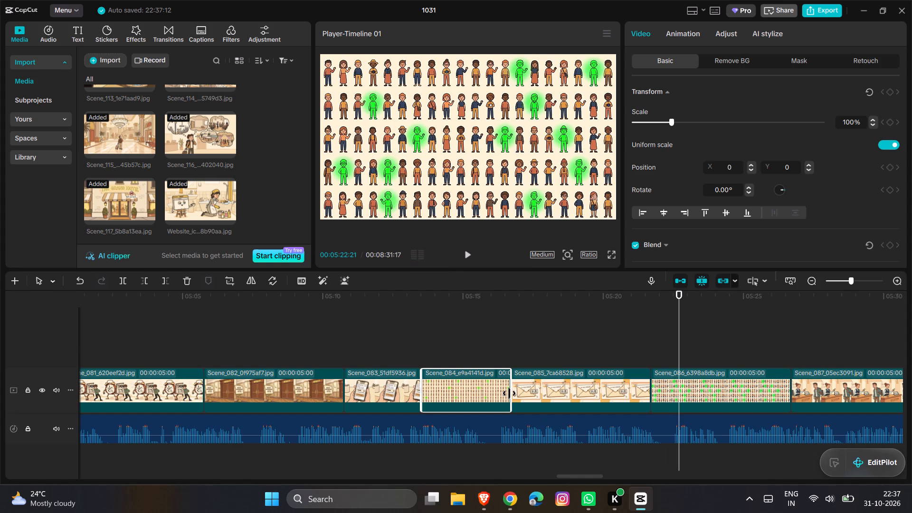
click(551, 333)
key(space)
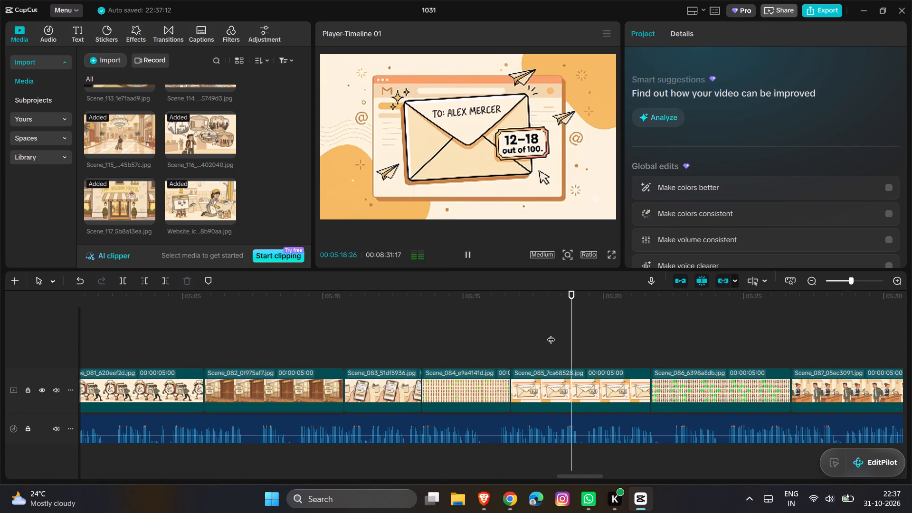
key(space)
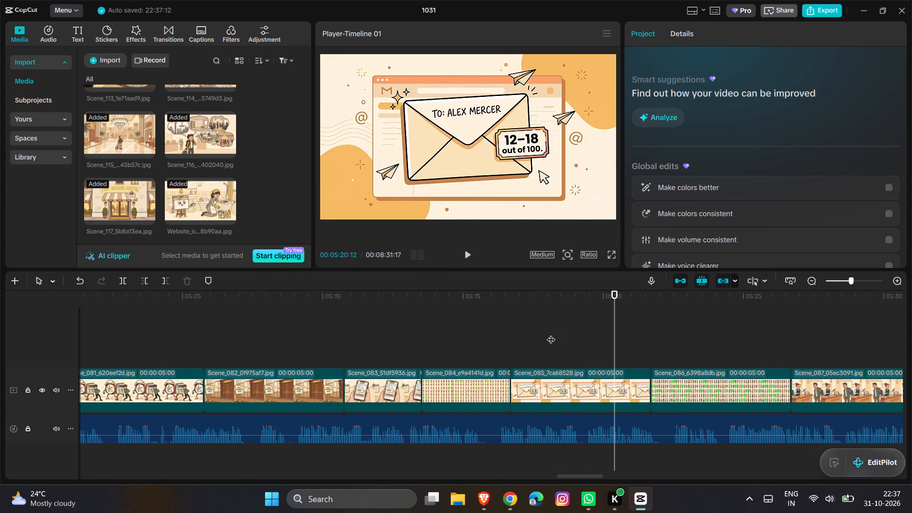
click(648, 384)
click(648, 384)
drag(648, 384, 627, 389)
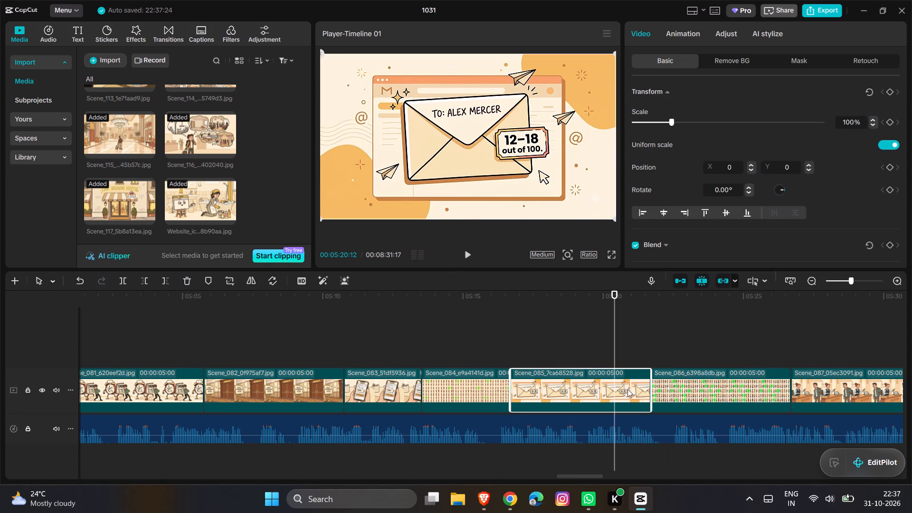
drag(627, 389, 616, 391)
drag(651, 381, 635, 385)
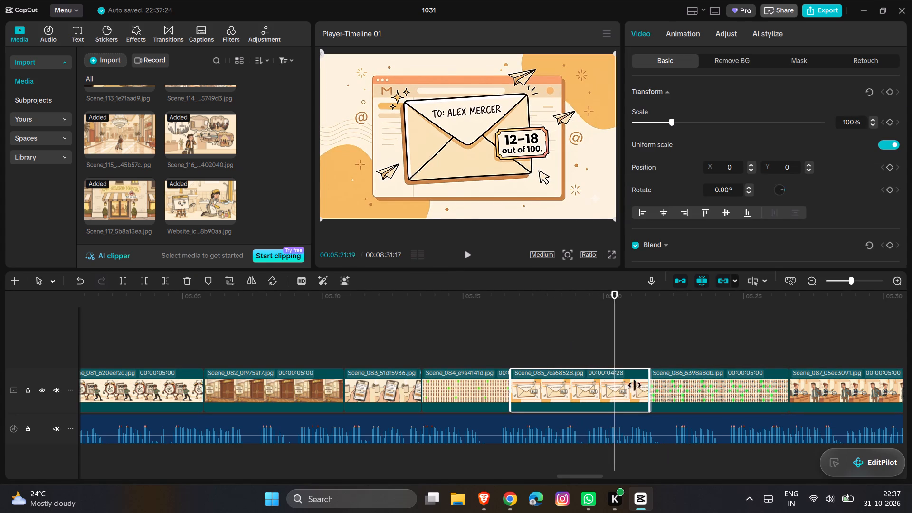
drag(635, 385, 610, 393)
Play on through Scene_086 and Scene_087 to the narration break, and trim the end of Scene_087 to a 4:05 duration.
key(space)
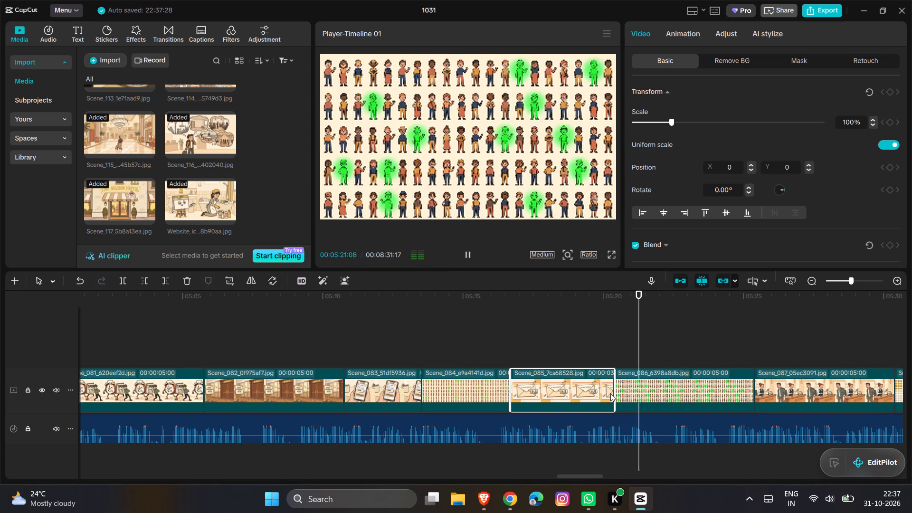
scroll(610, 393, left, 1)
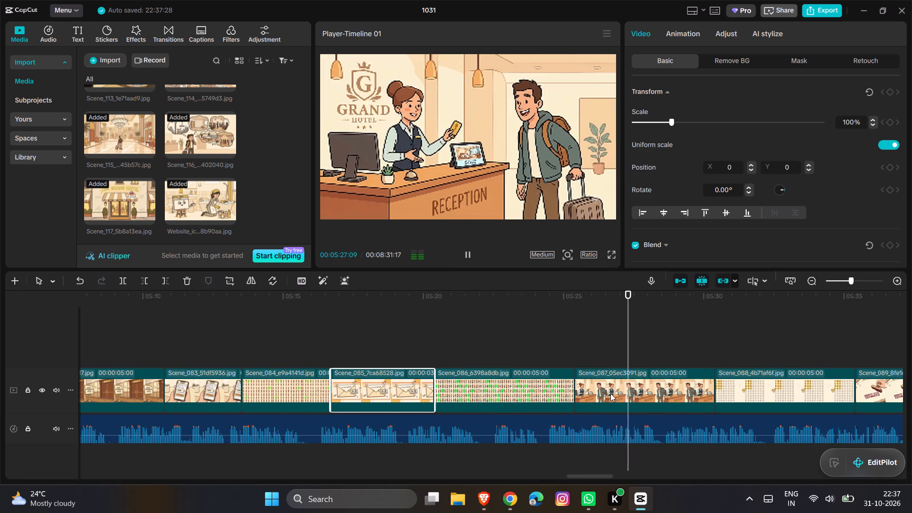
scroll(610, 393, left, 1)
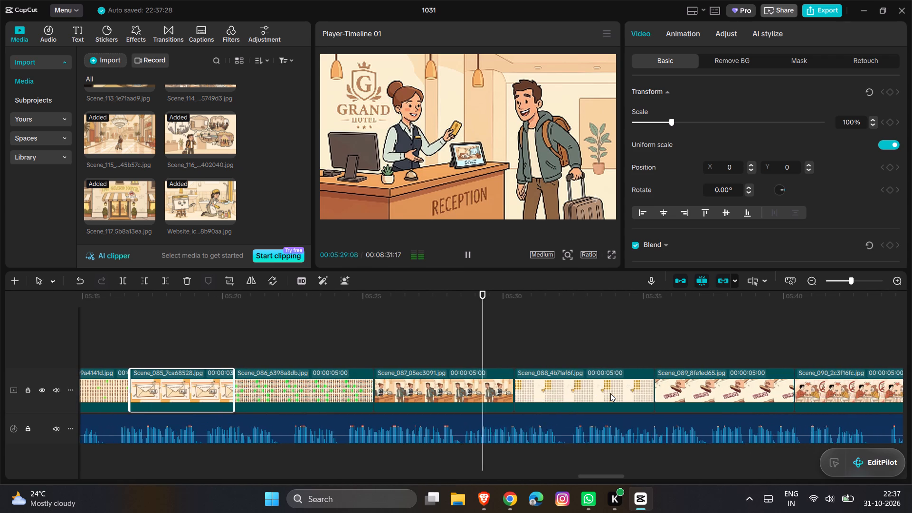
key(space)
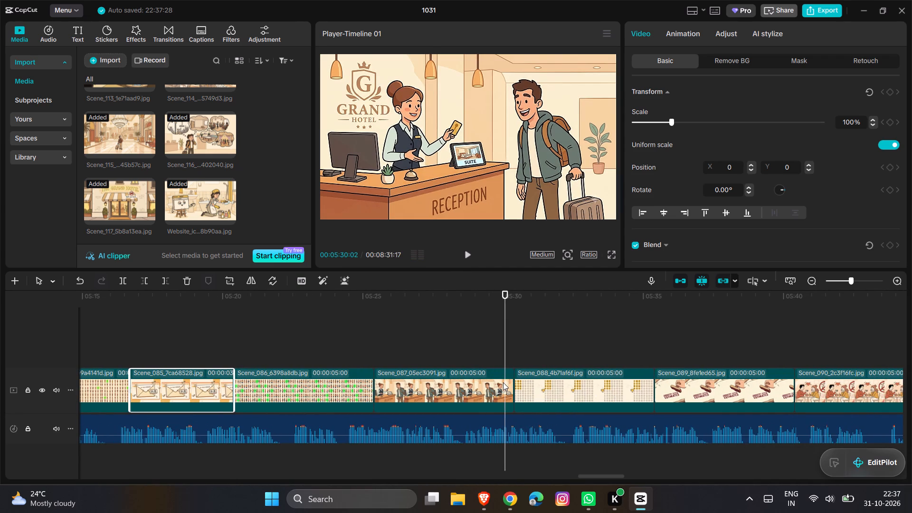
click(503, 382)
drag(514, 383, 496, 388)
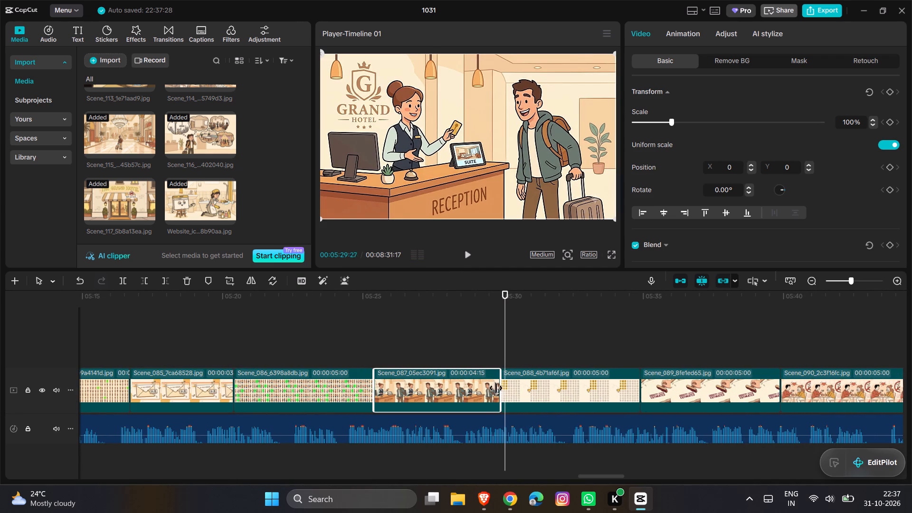
drag(496, 388, 488, 392)
Play on into Scene_089, replay Scene_088 to find the narration break, and trim the end of Scene_088 back to about 05:32:27.
key(space)
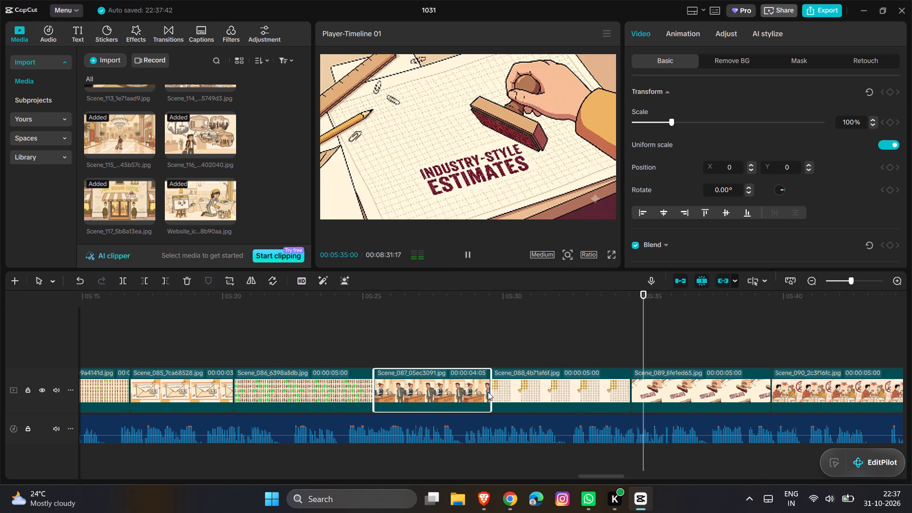
key(space)
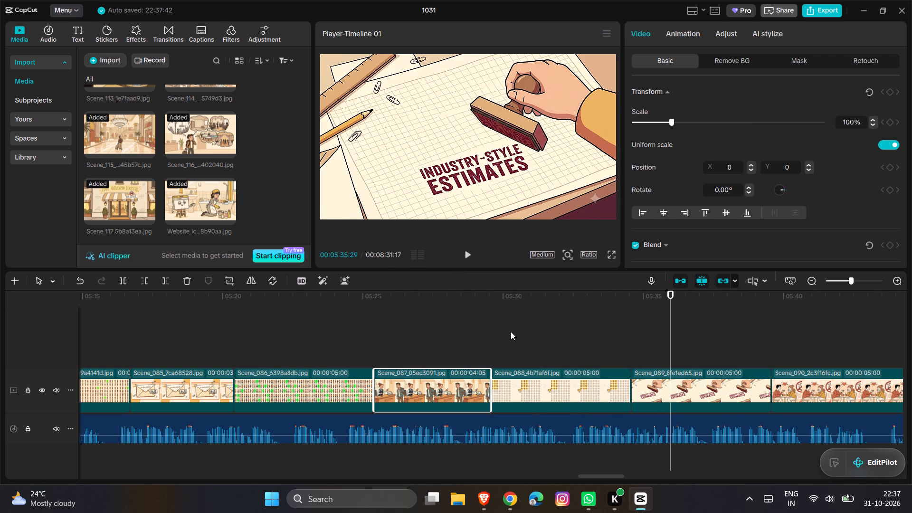
click(515, 330)
key(space)
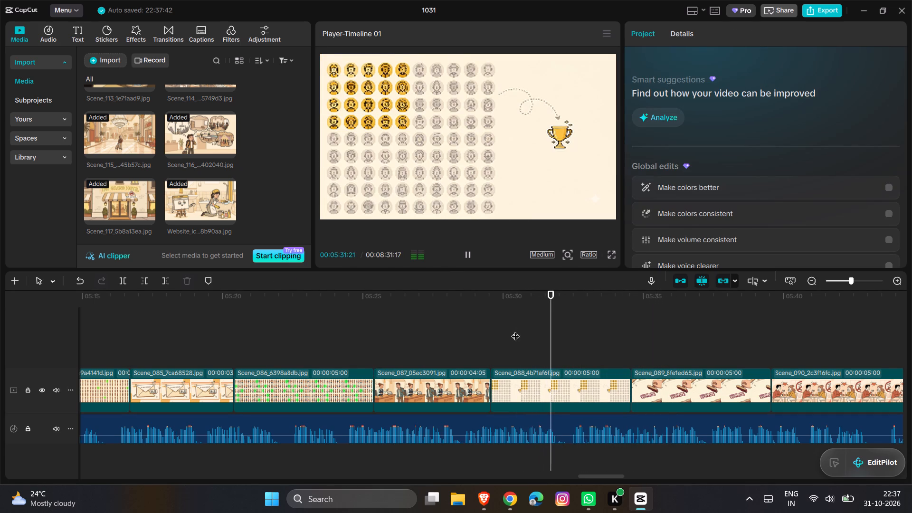
key(space)
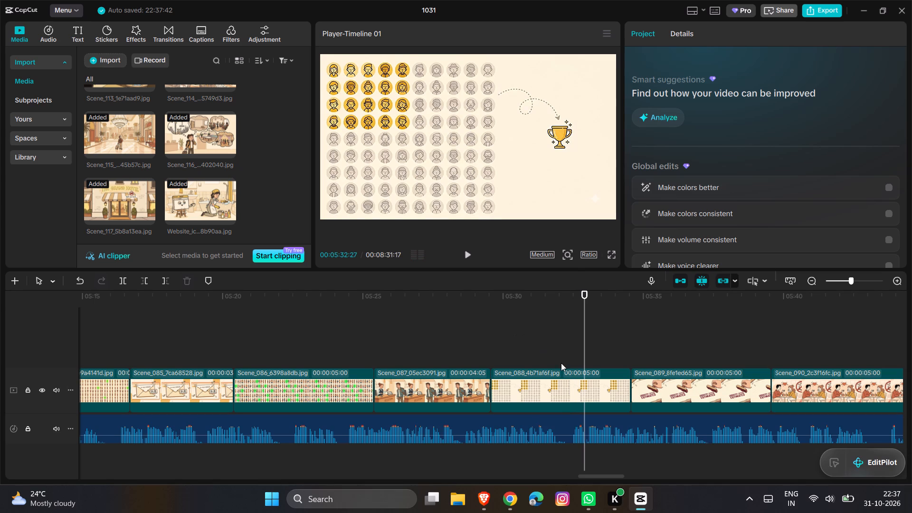
click(598, 395)
drag(633, 389, 585, 396)
Play on through Scene_089 and Scene_090 into Scene_091 to find the narration break, and extend the end of Scene_090 to a 5:20 duration.
scroll(585, 396, left, 9)
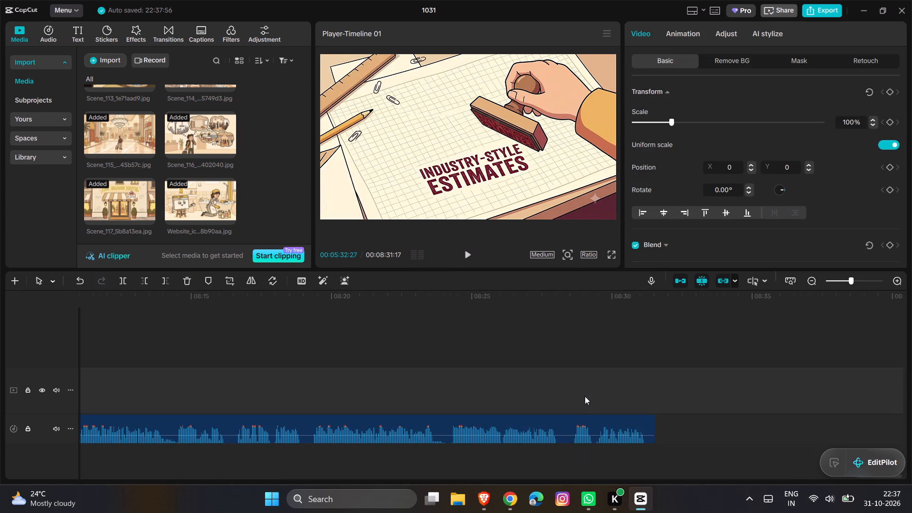
scroll(585, 396, right, 2)
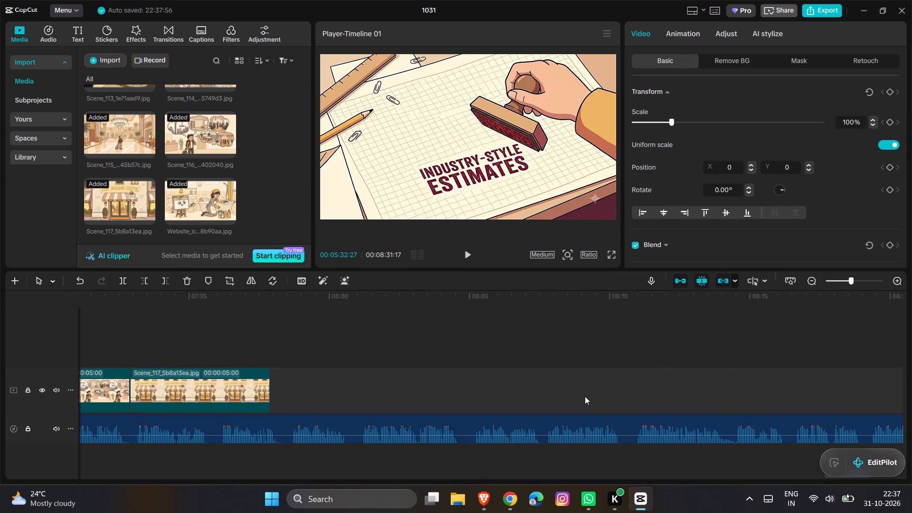
scroll(585, 396, right, 3)
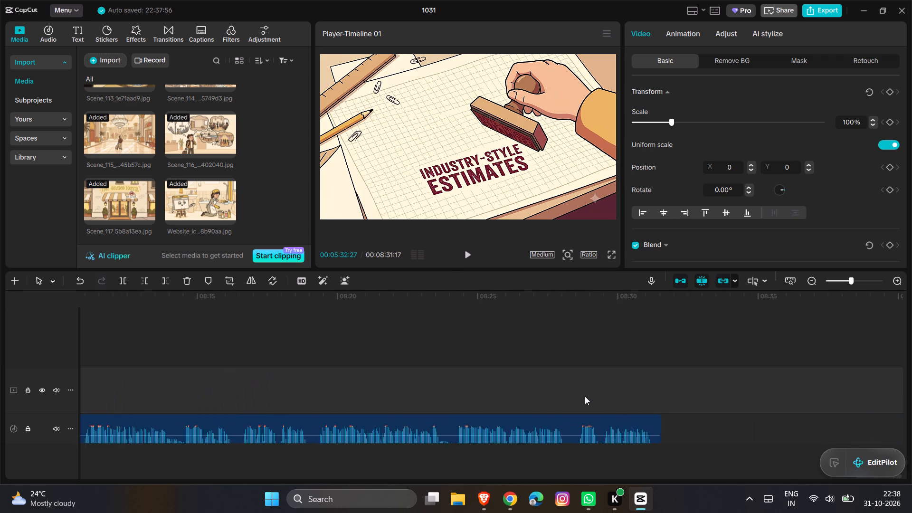
scroll(585, 396, right, 8)
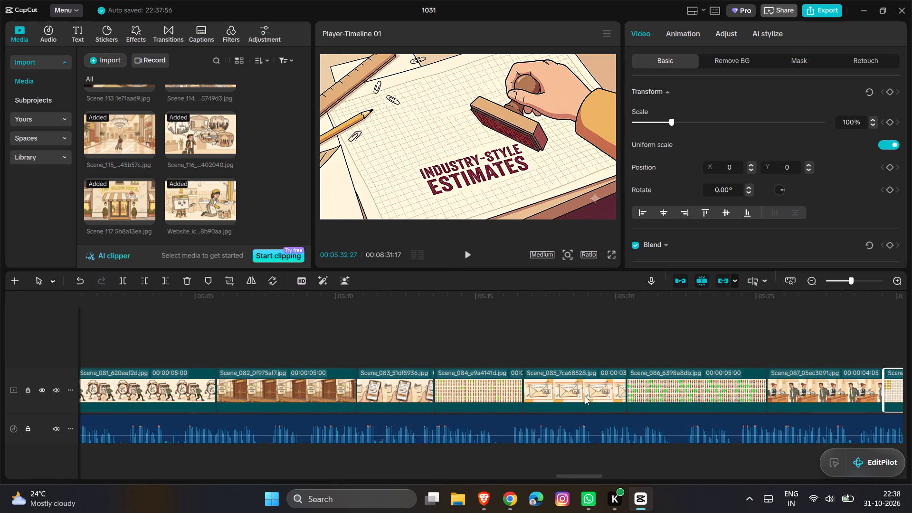
scroll(585, 396, left, 3)
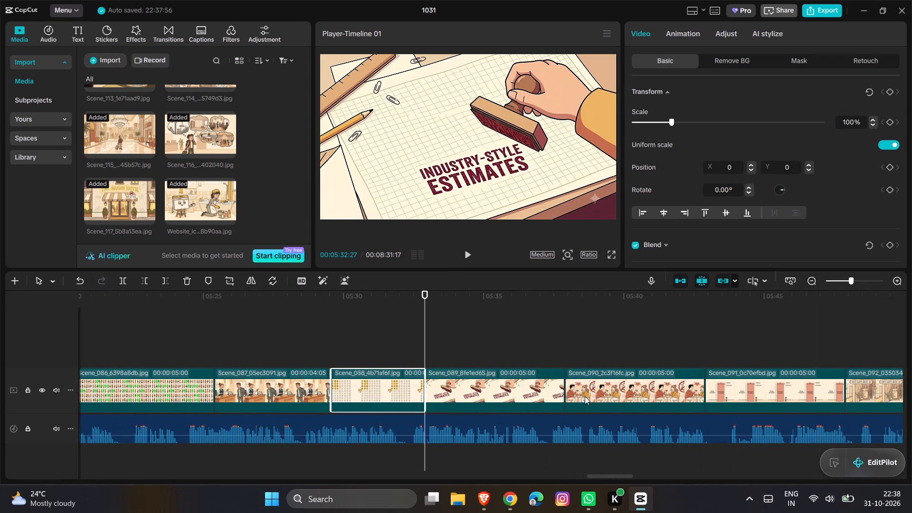
key(space)
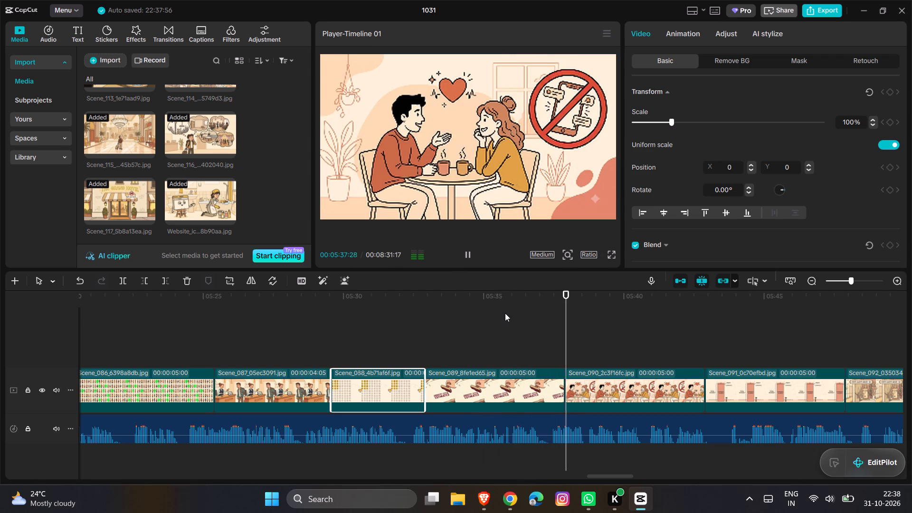
scroll(505, 313, left, 1)
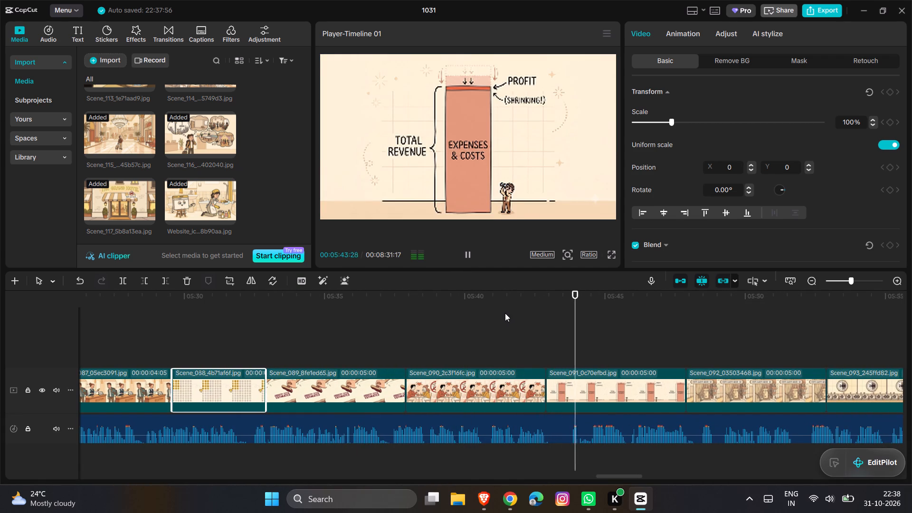
key(space)
click(514, 369)
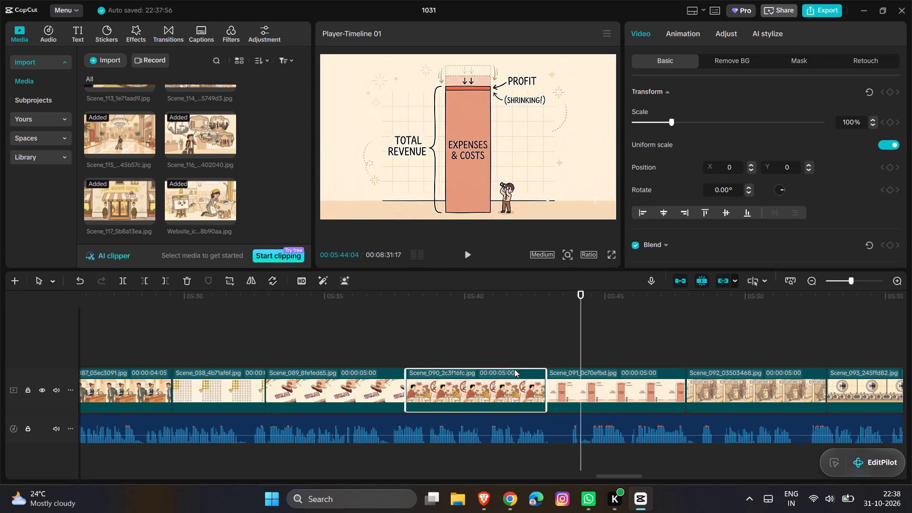
drag(546, 382, 559, 383)
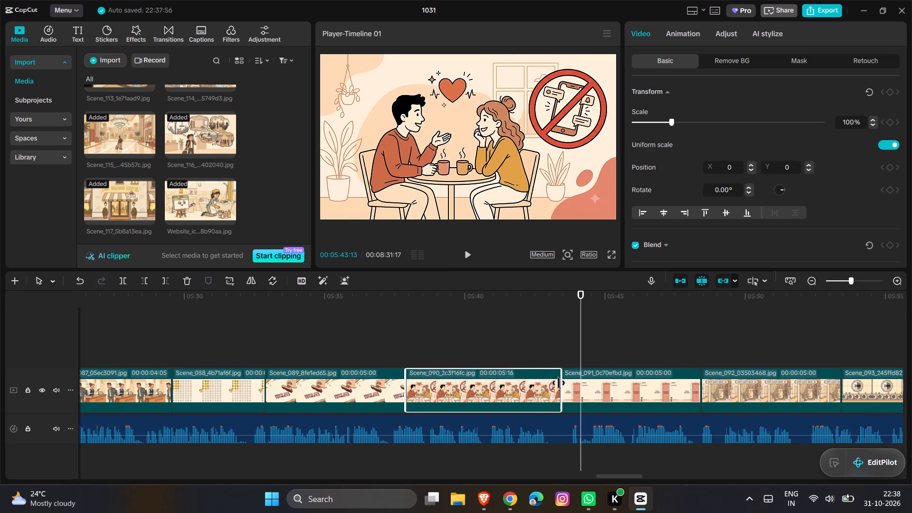
drag(559, 383, 561, 383)
Play on through Scene_091 to Scene_094, replay Scene_093 to the narration break, and trim its end back to about 05:55:15.
key(space)
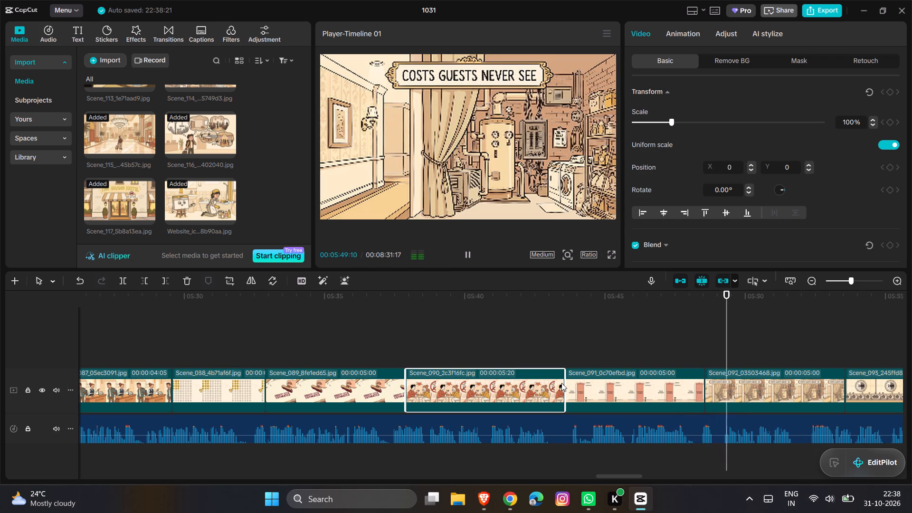
scroll(561, 383, left, 1)
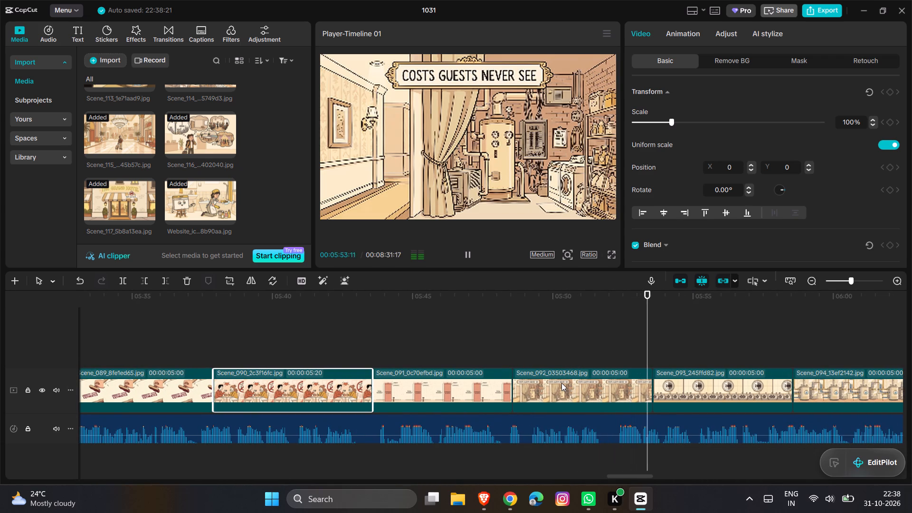
scroll(561, 383, left, 1)
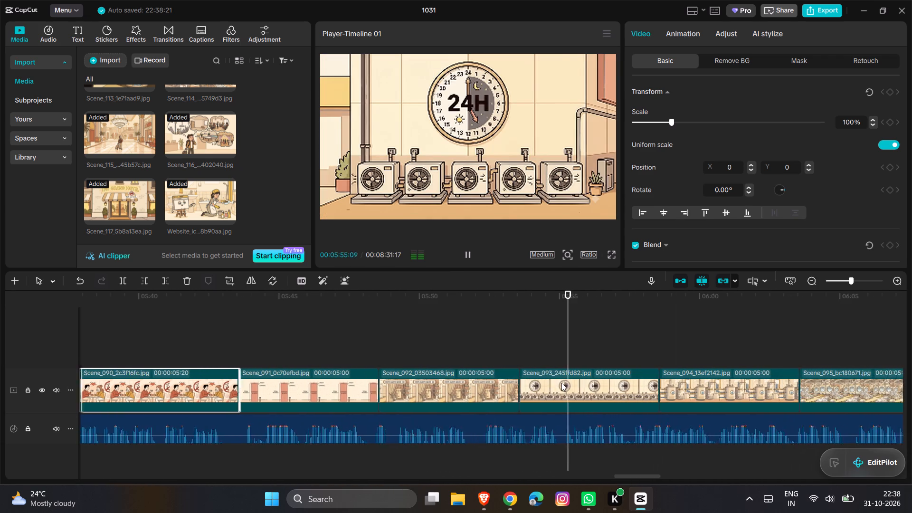
scroll(561, 383, left, 1)
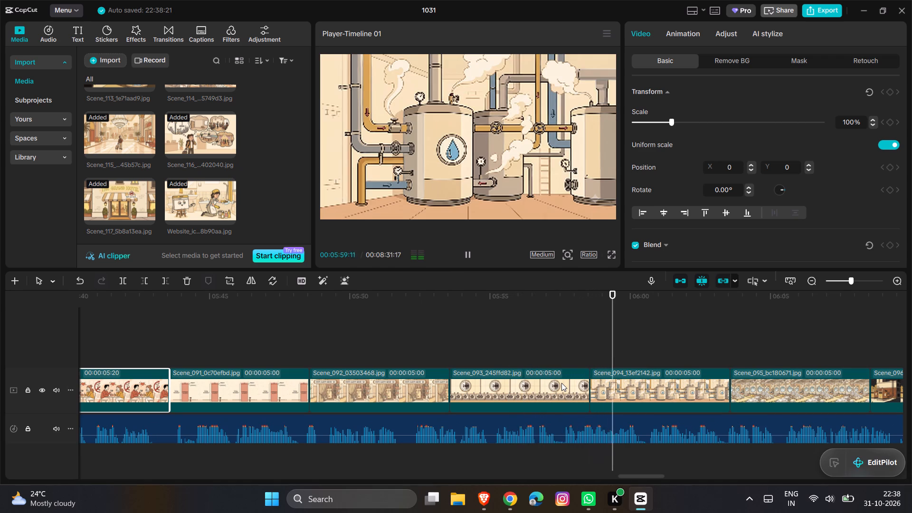
click(779, 351)
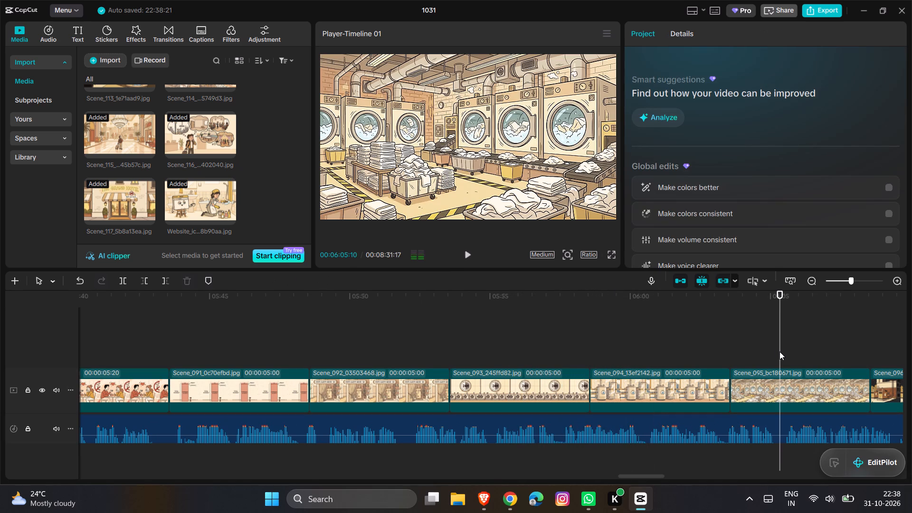
click(501, 333)
key(space)
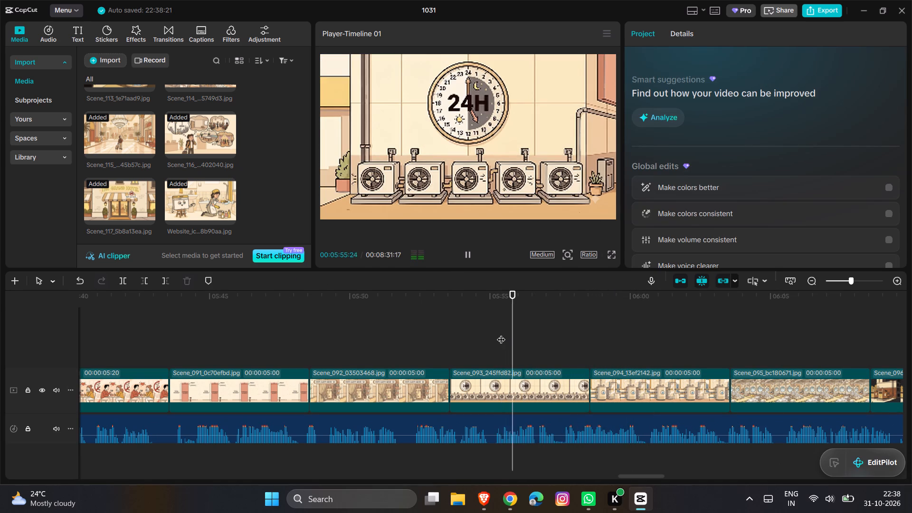
key(space)
click(552, 392)
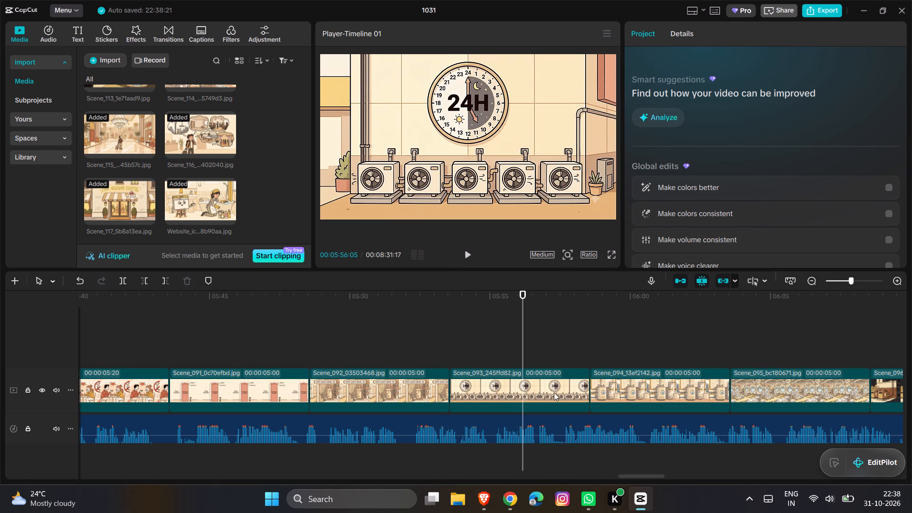
drag(591, 387, 502, 400)
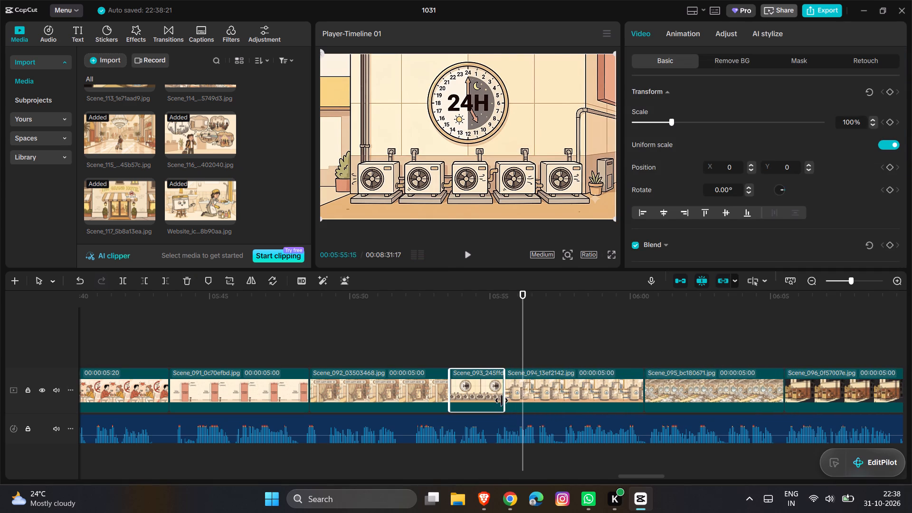
drag(502, 400, 501, 401)
Play on through Scene_094 into Scene_095, replay Scene_094 to the narration break, and trim its end back to about 05:57:16.
key(space)
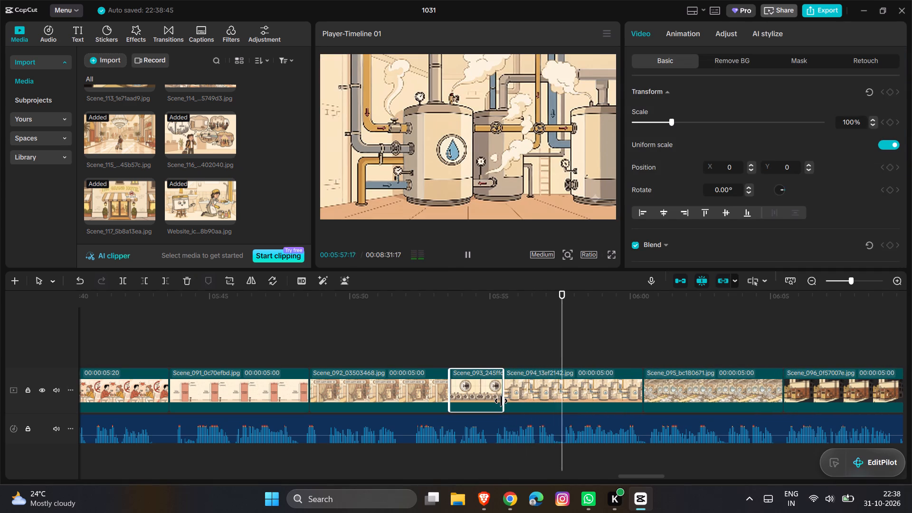
key(space)
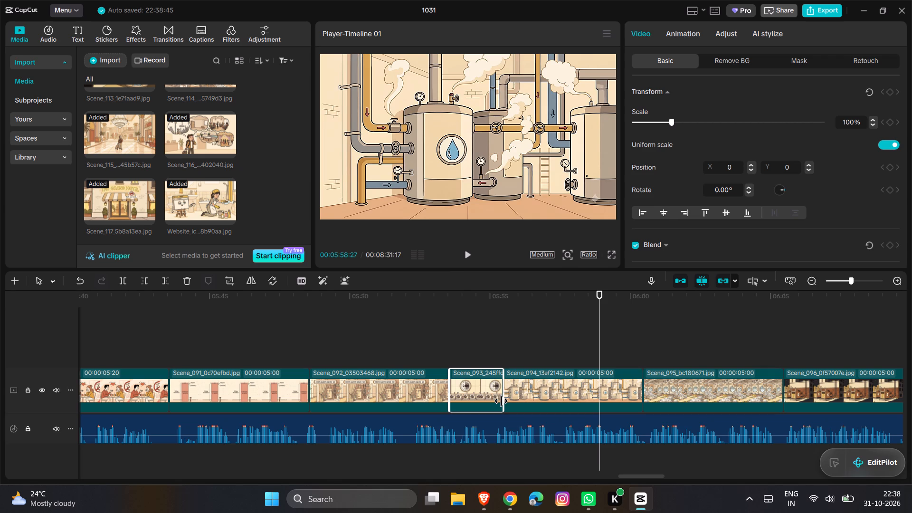
key(space)
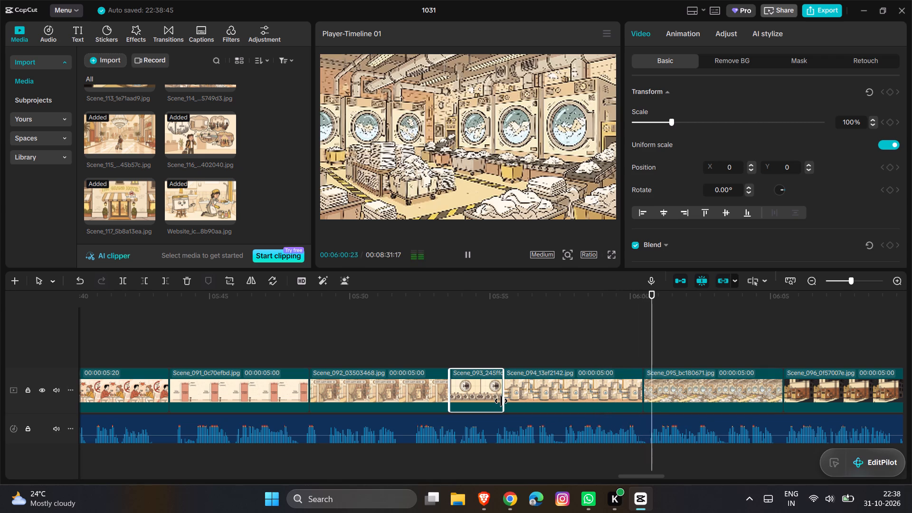
key(space)
click(504, 353)
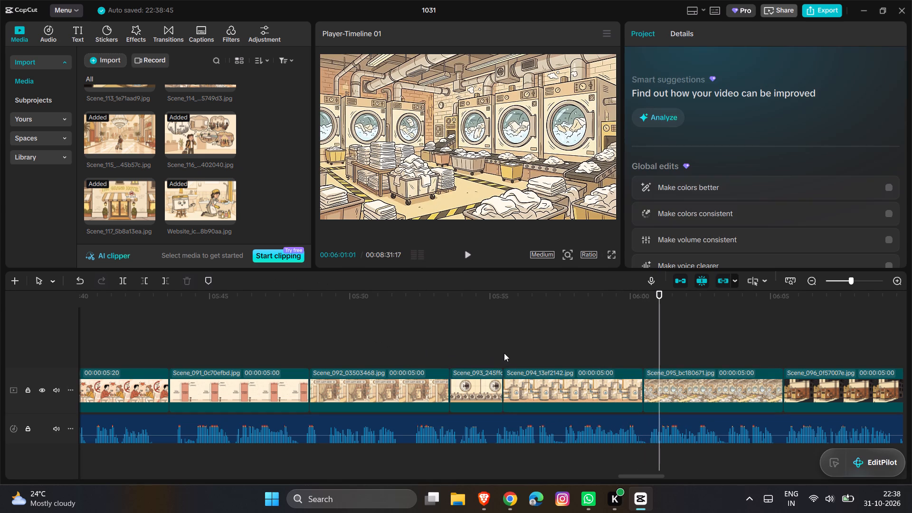
key(space)
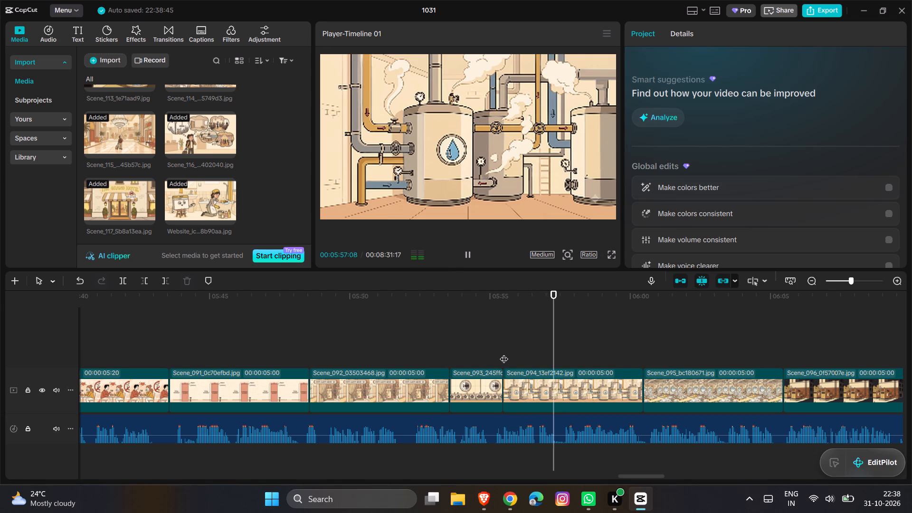
key(space)
click(610, 392)
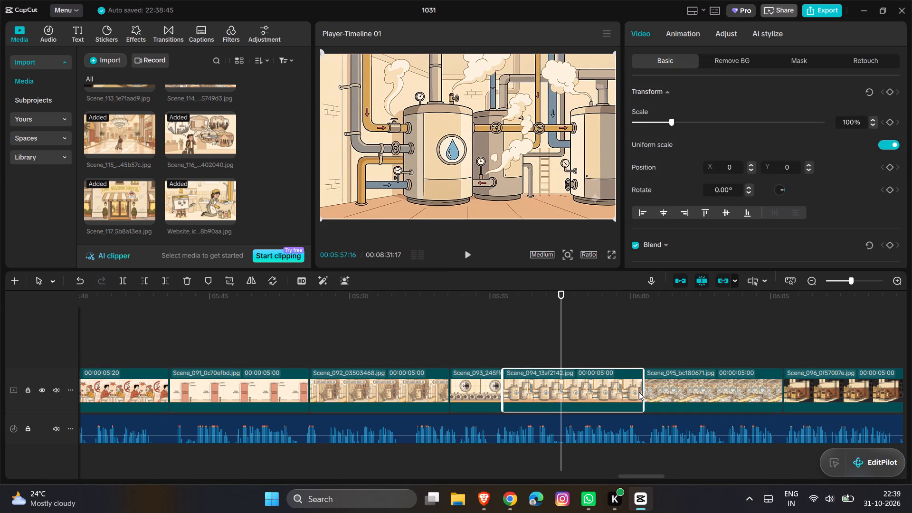
drag(646, 392, 562, 397)
Play on into Scene_095 to find the narration break, and trim the end of Scene_095 back to about 06:00.
key(space)
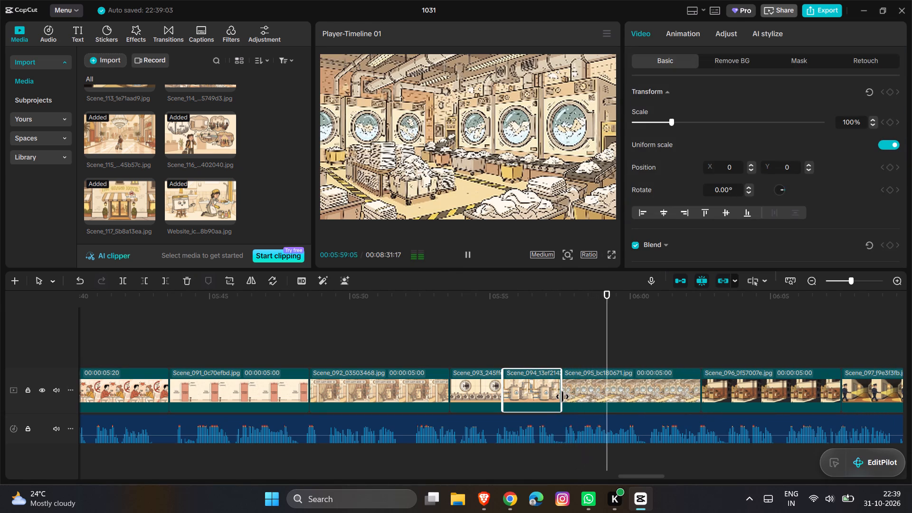
key(space)
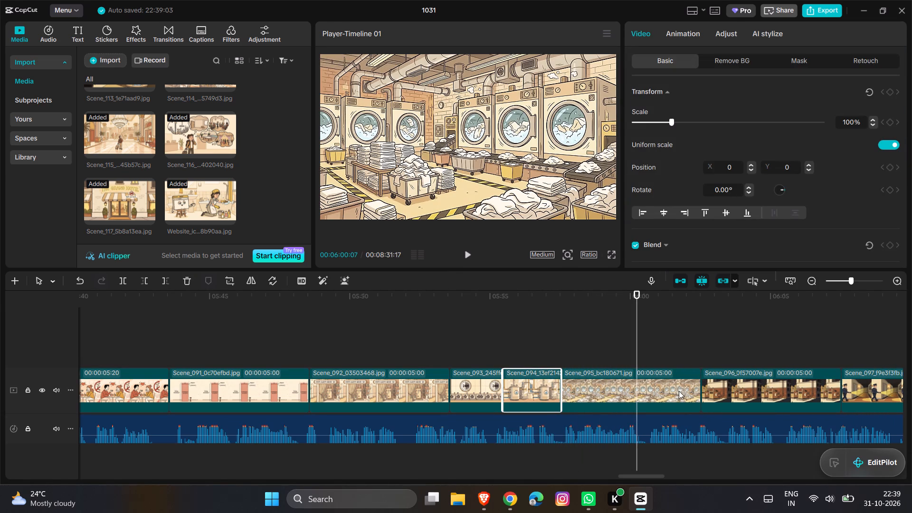
click(681, 390)
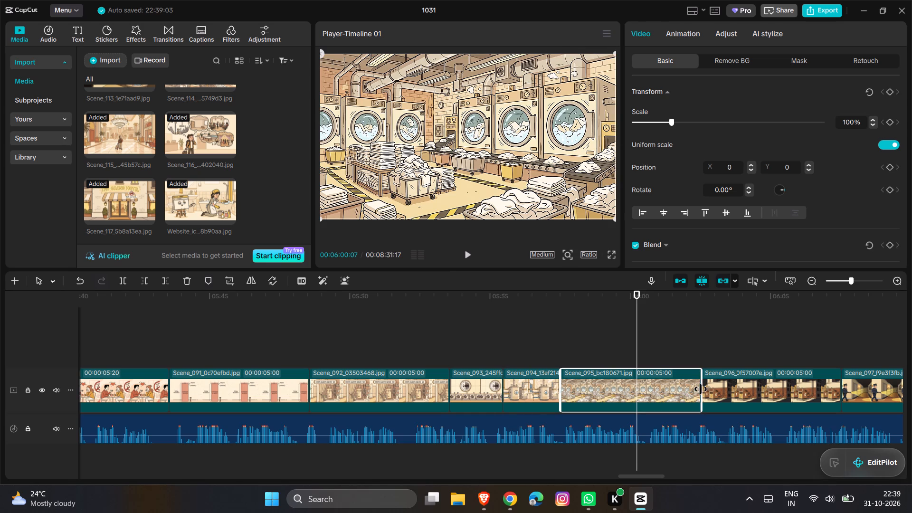
drag(701, 389, 630, 402)
Play on through Scene_096 into Scene_097 to find the narration break, and trim the end of Scene_096 to a 4:09 duration.
key(space)
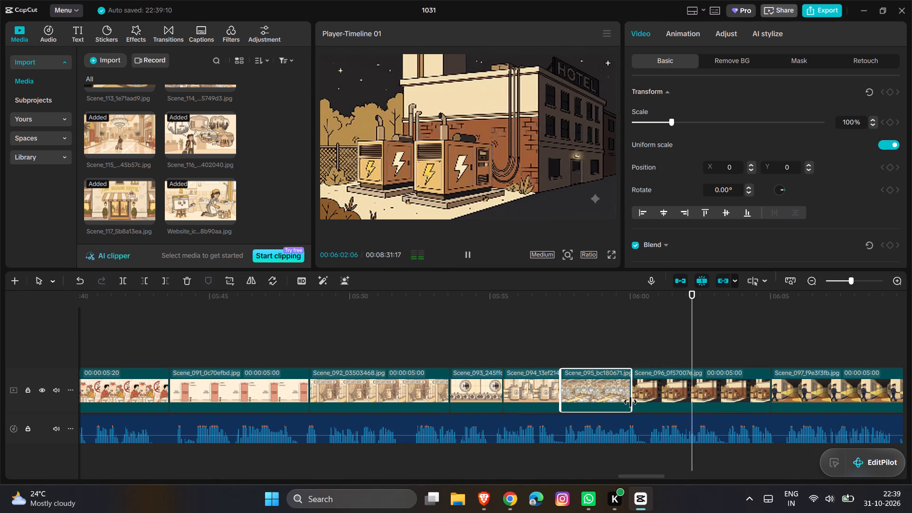
key(space)
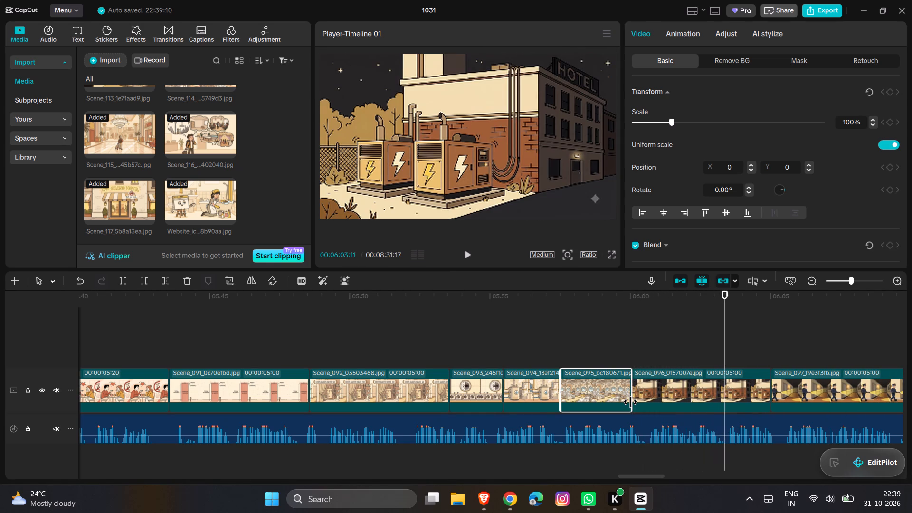
key(space)
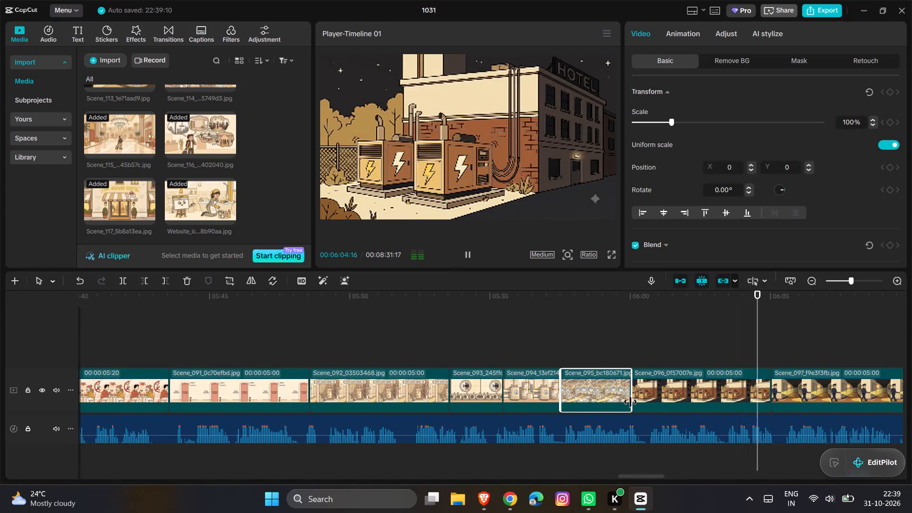
key(space)
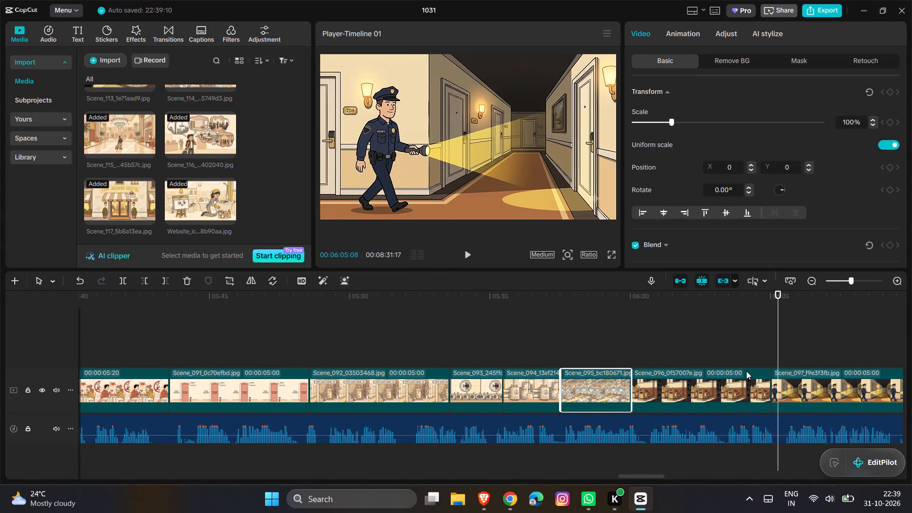
click(746, 371)
drag(772, 380, 750, 387)
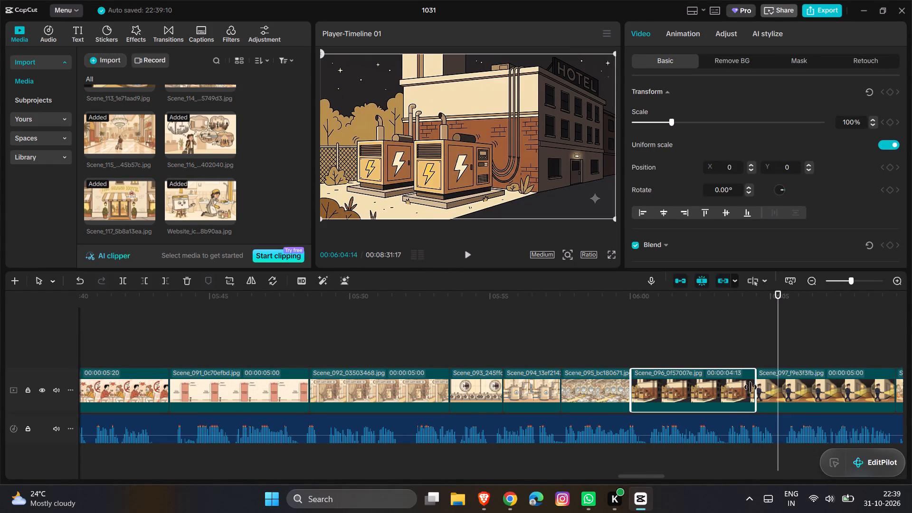
drag(750, 387, 750, 387)
Play on into Scene_097, replay it to find the narration break, and trim its end back to about 06:07:04.
scroll(738, 361, left, 1)
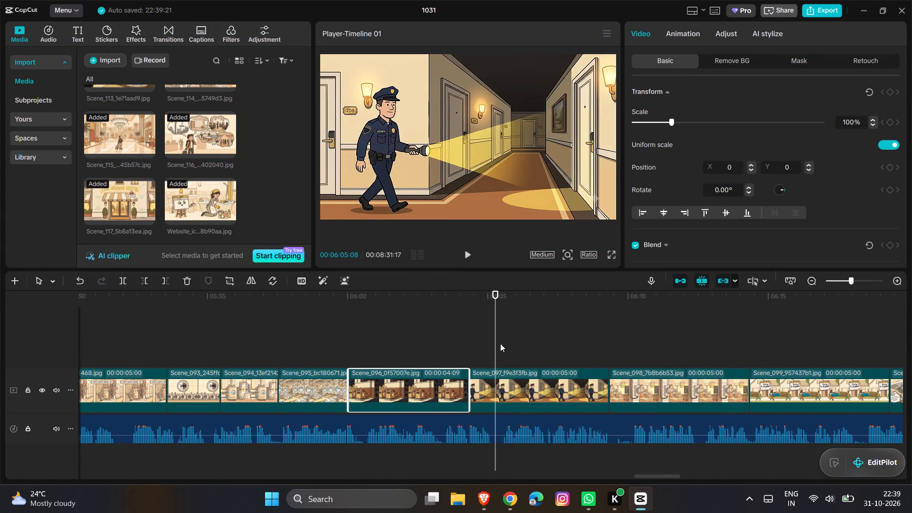
click(466, 341)
key(space)
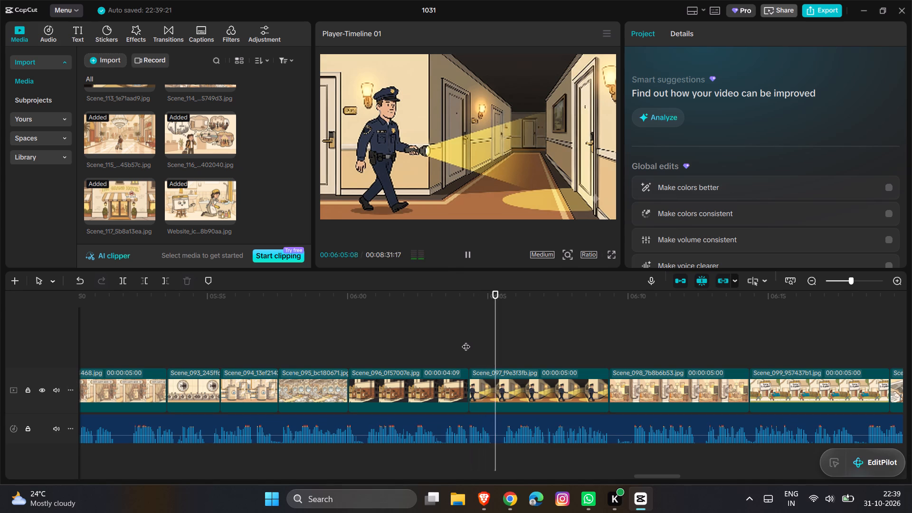
key(space)
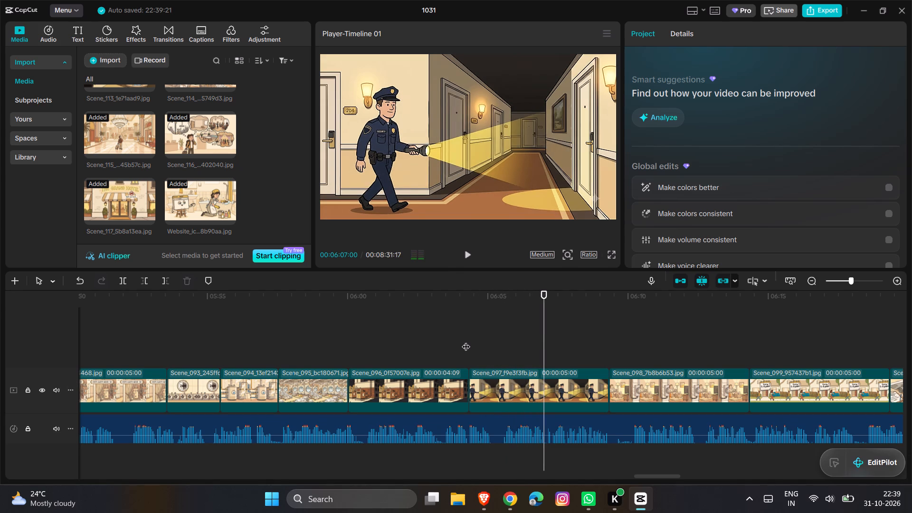
click(657, 342)
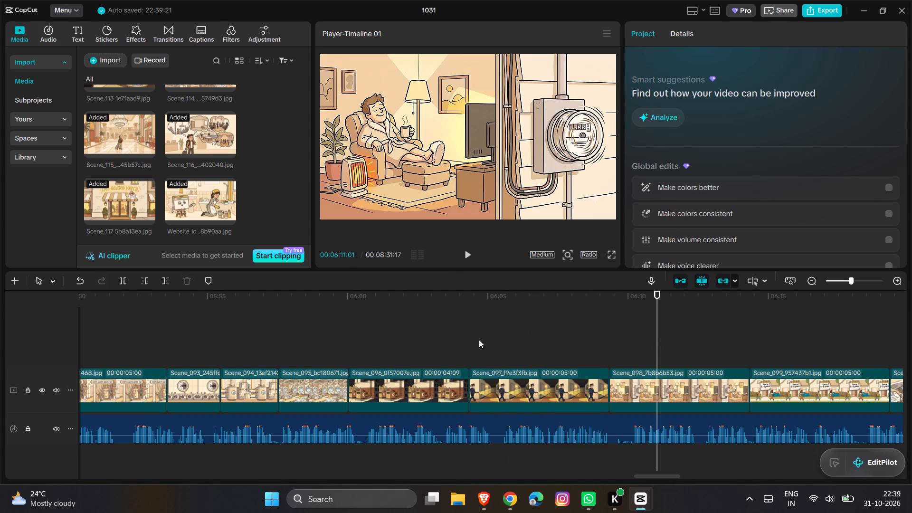
click(449, 338)
key(space)
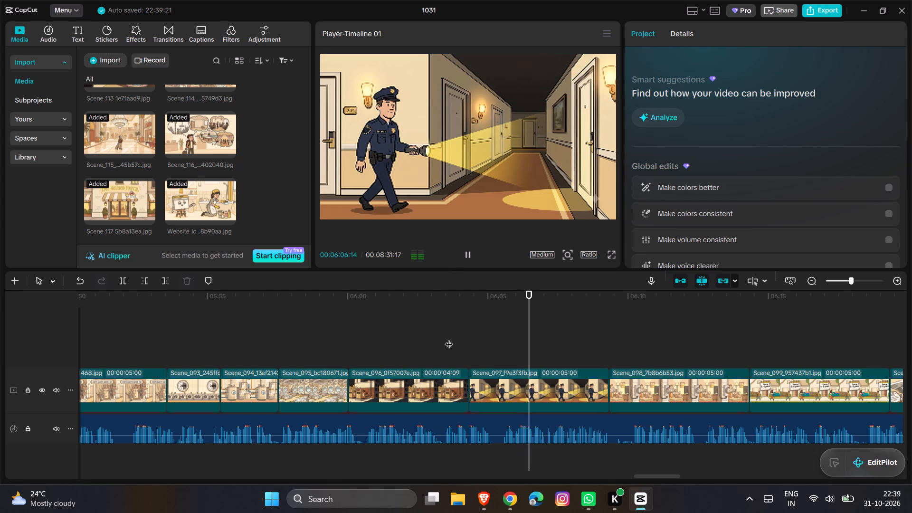
key(space)
click(554, 390)
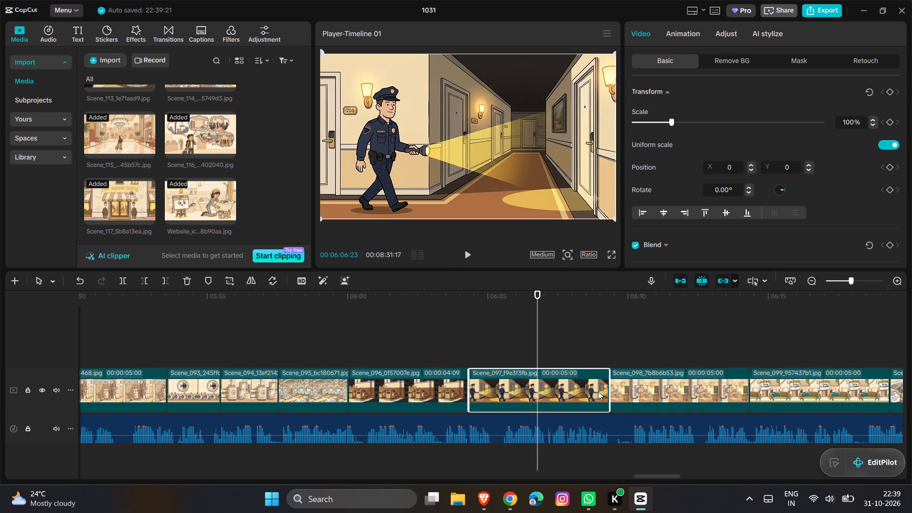
drag(608, 390, 546, 393)
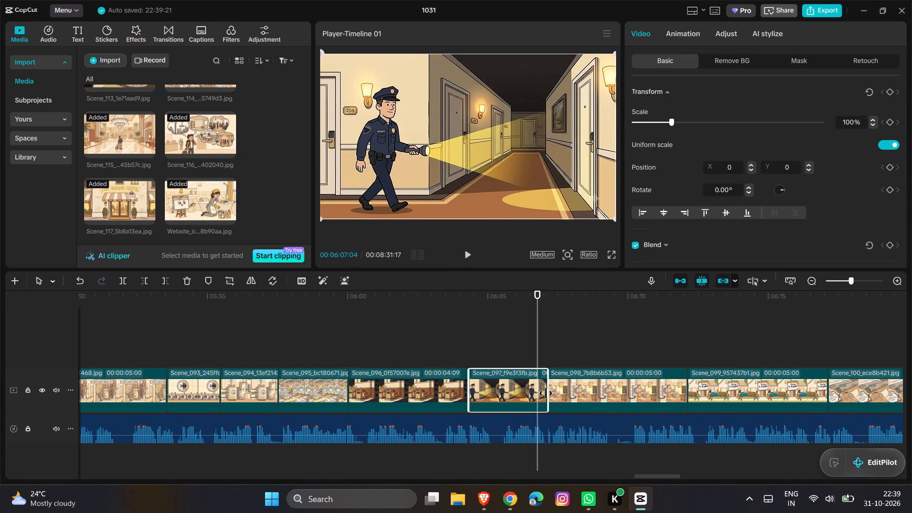
Play on through Scene_098 and Scene_099 into Scene_100 to the narration break, and extend the end of Scene_099 to a 6:04 duration.
key(space)
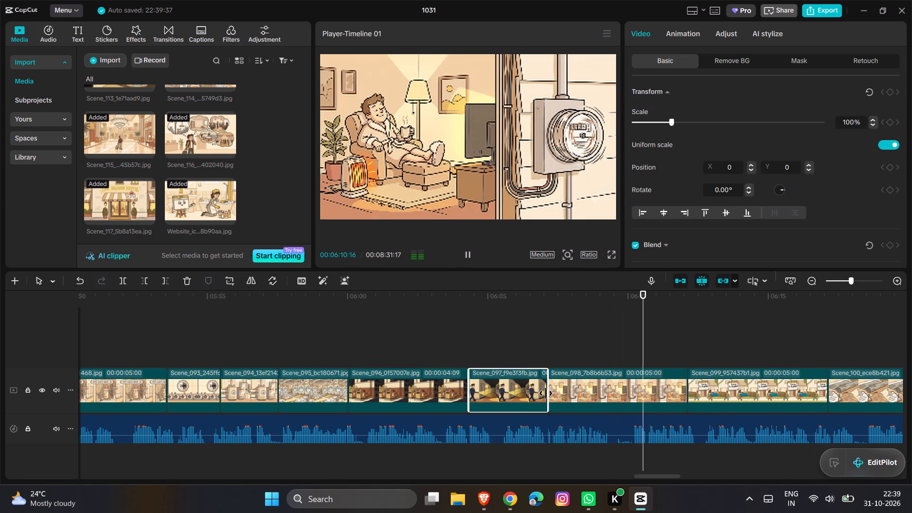
scroll(546, 393, left, 1)
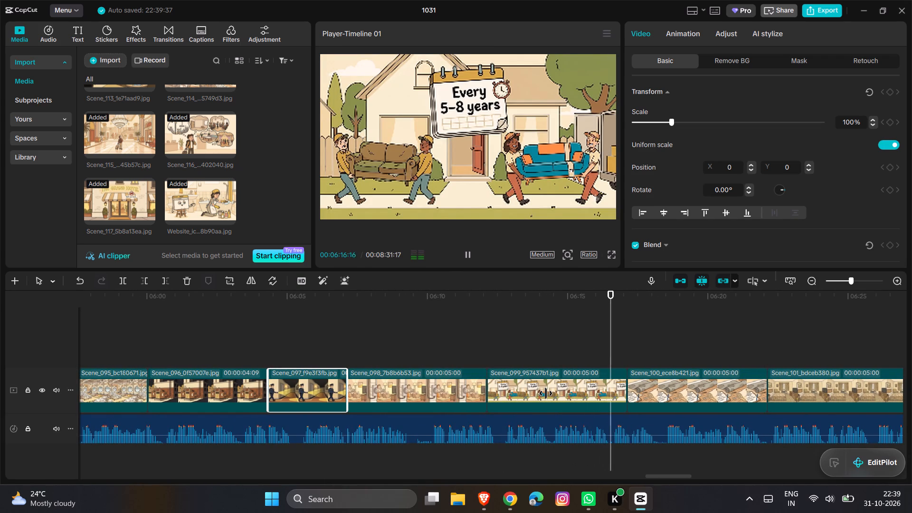
key(space)
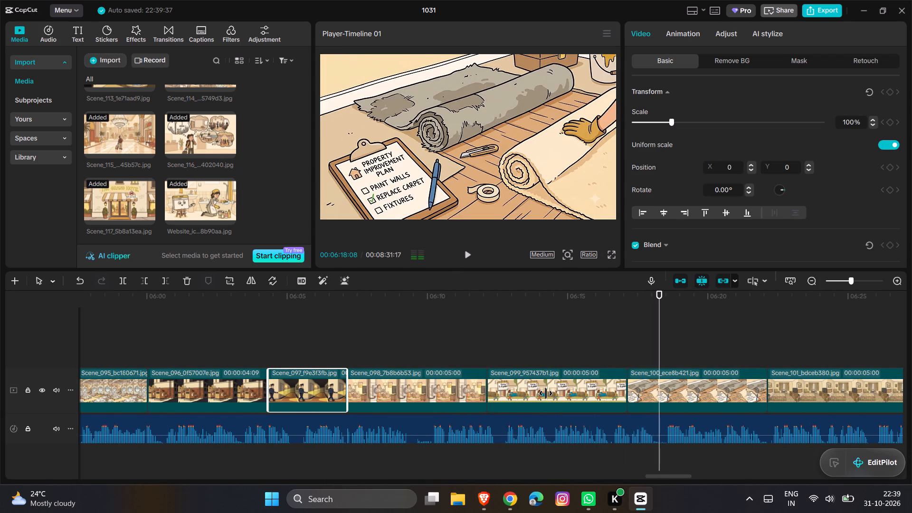
click(590, 386)
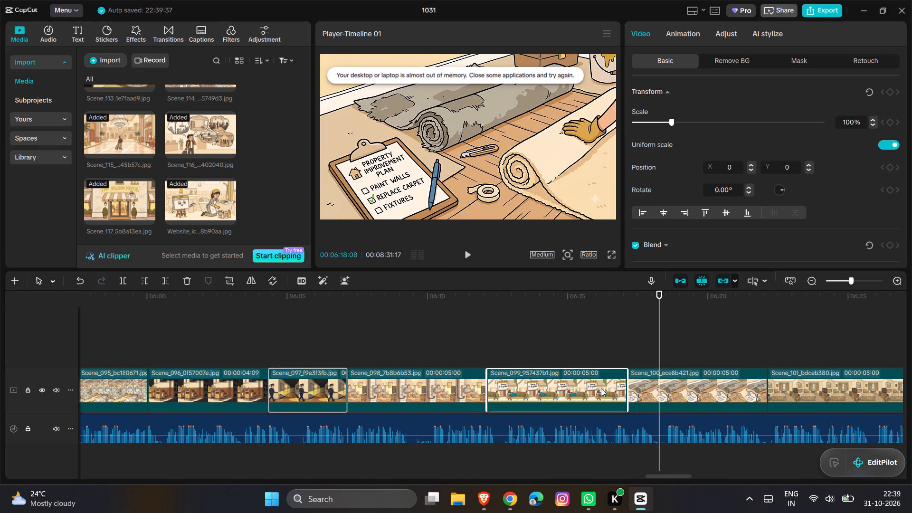
drag(627, 388, 654, 392)
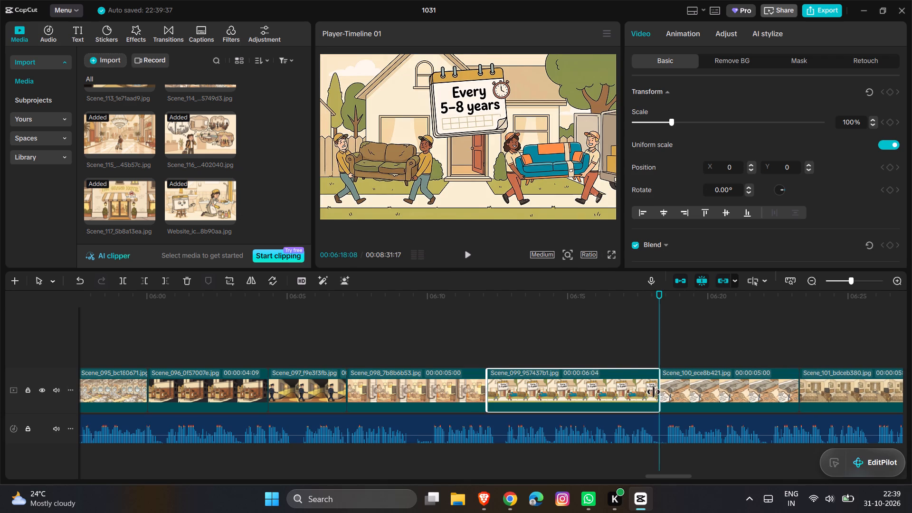
drag(654, 392, 654, 392)
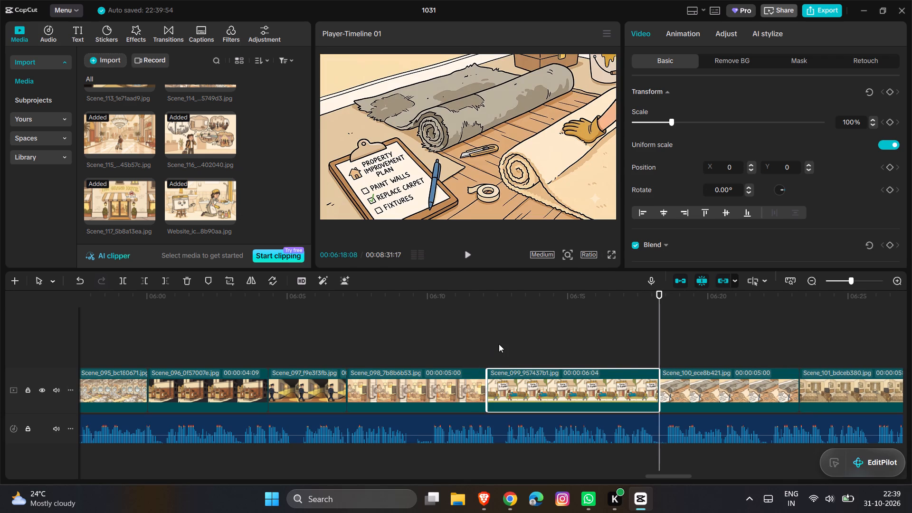
Extend the end of Scene_098 to a 5:14 duration.
click(458, 387)
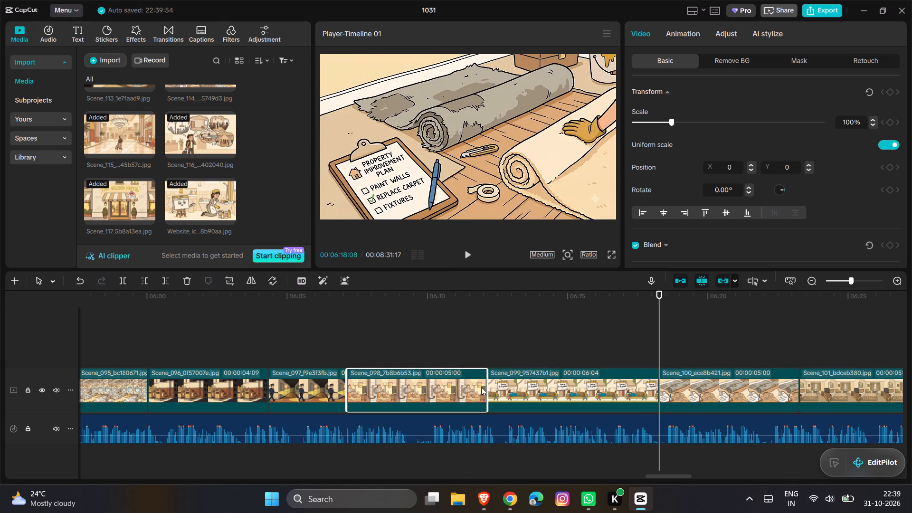
drag(487, 387, 497, 387)
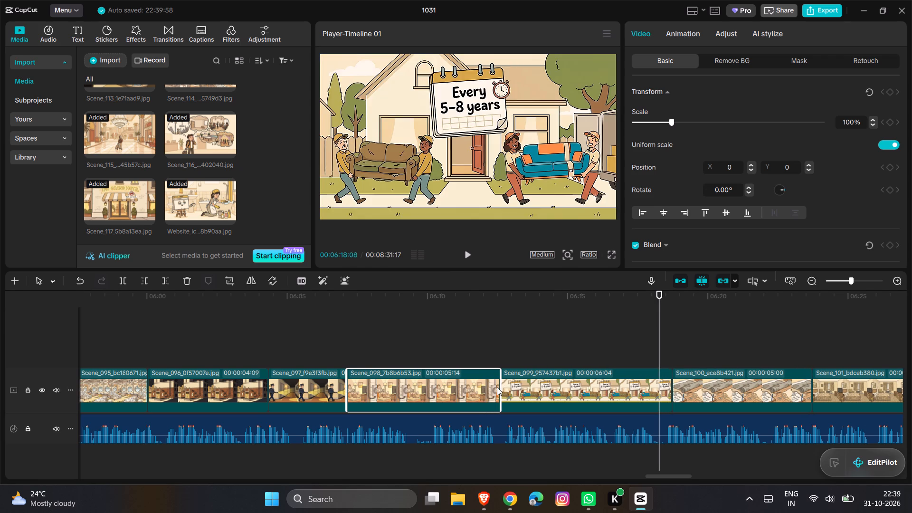
Play on through Scene_100 into Scene_101 to find the narration break, and extend the end of Scene_100 to a 6:21 duration.
key(space)
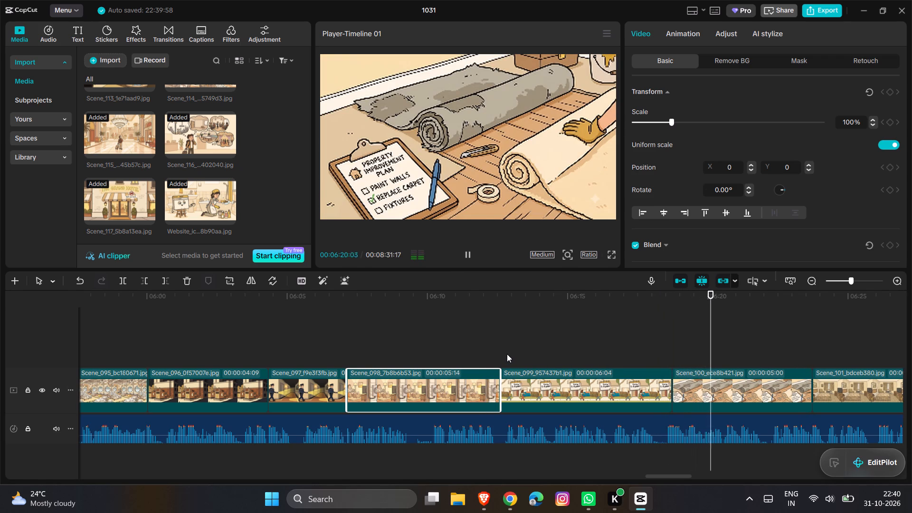
scroll(507, 354, left, 2)
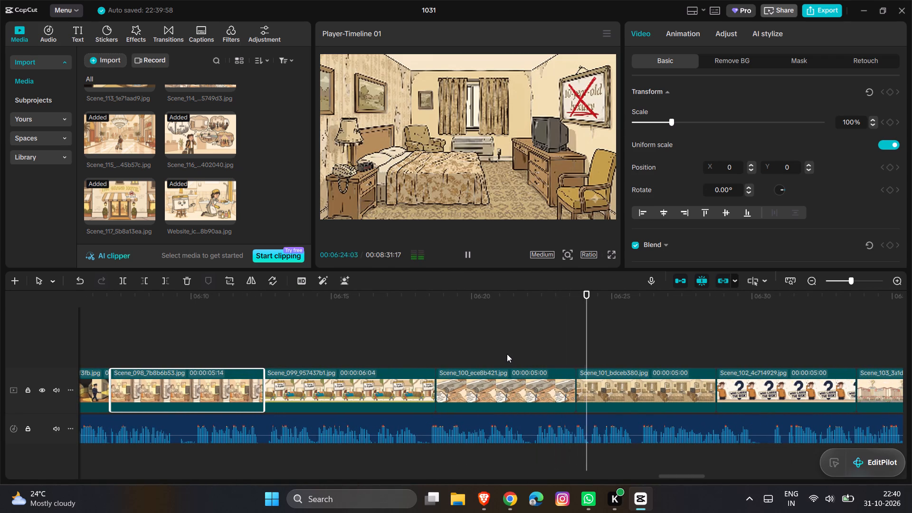
key(space)
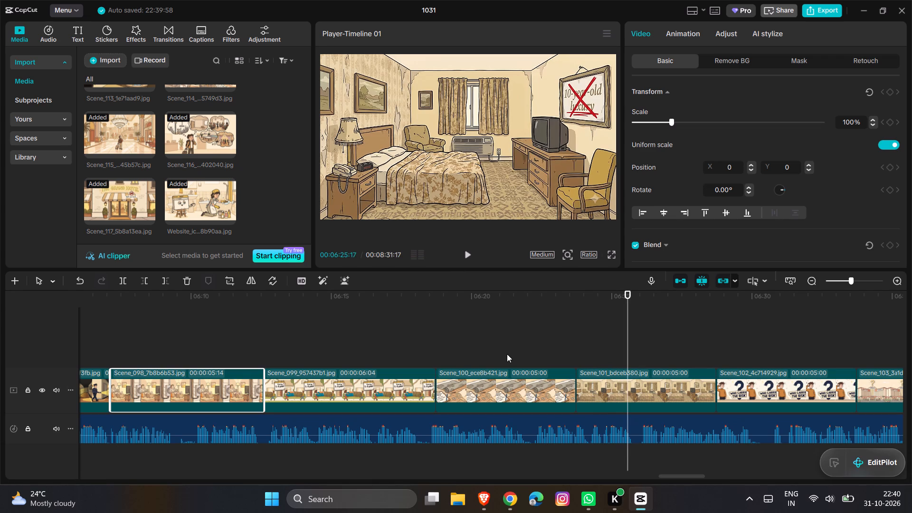
click(559, 390)
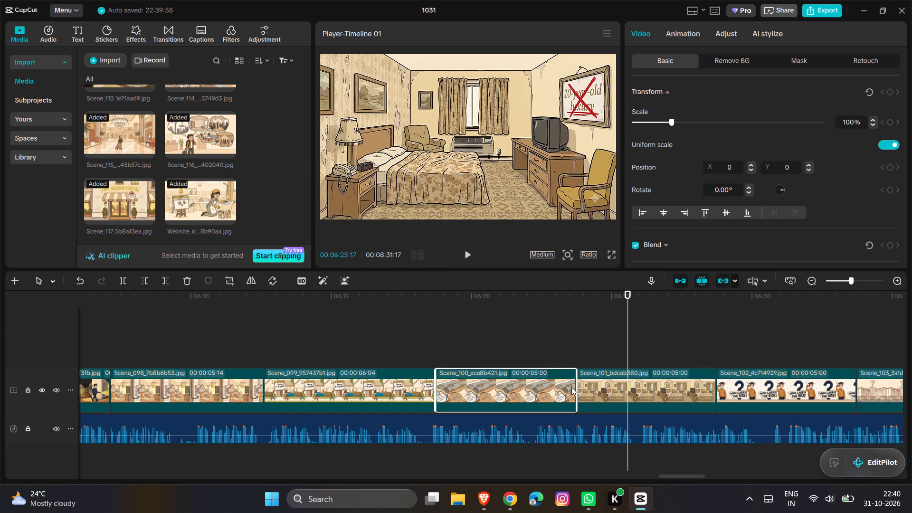
drag(575, 387, 622, 392)
Play on through Scene_101, Scene_102 and Scene_103 into Scene_104 to check the images against the narration.
key(space)
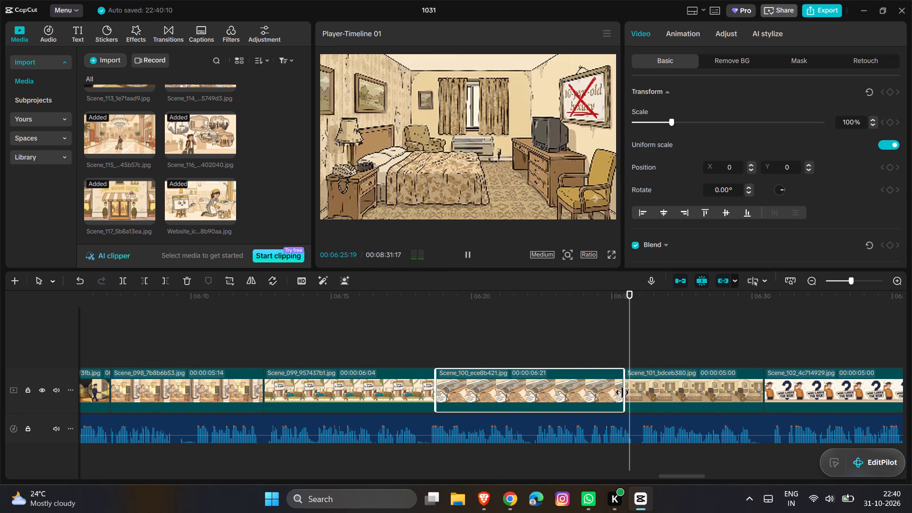
scroll(622, 392, left, 1)
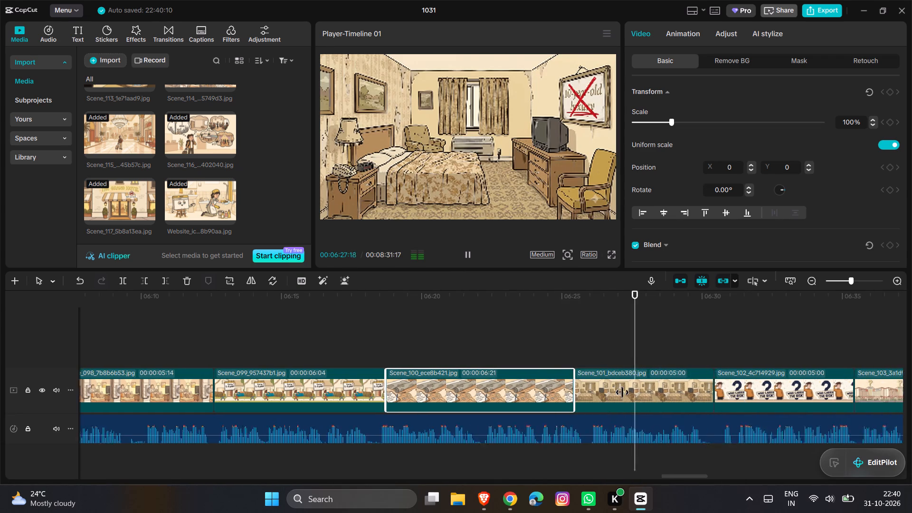
scroll(622, 392, left, 1)
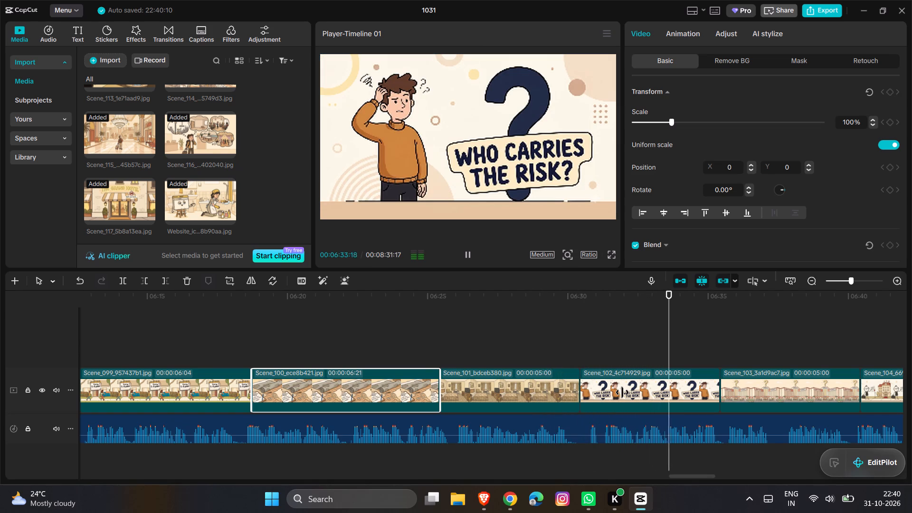
scroll(622, 392, left, 1)
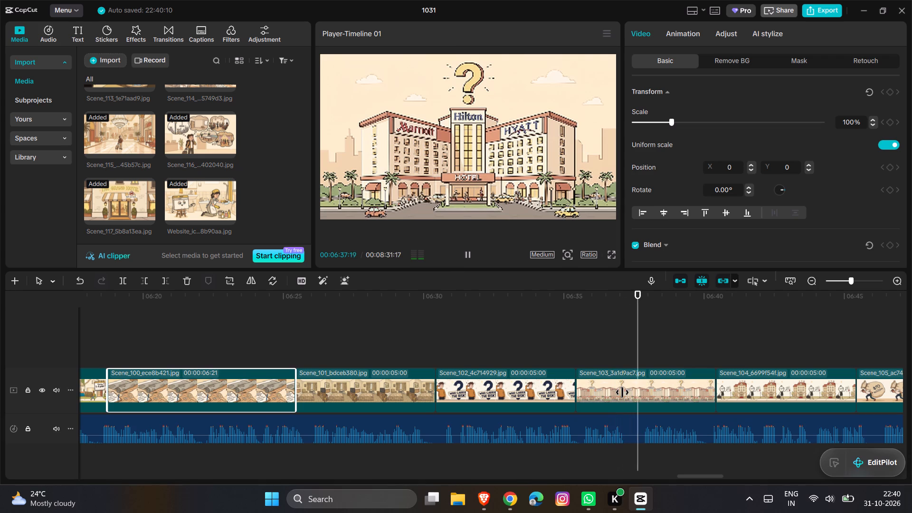
scroll(622, 392, left, 1)
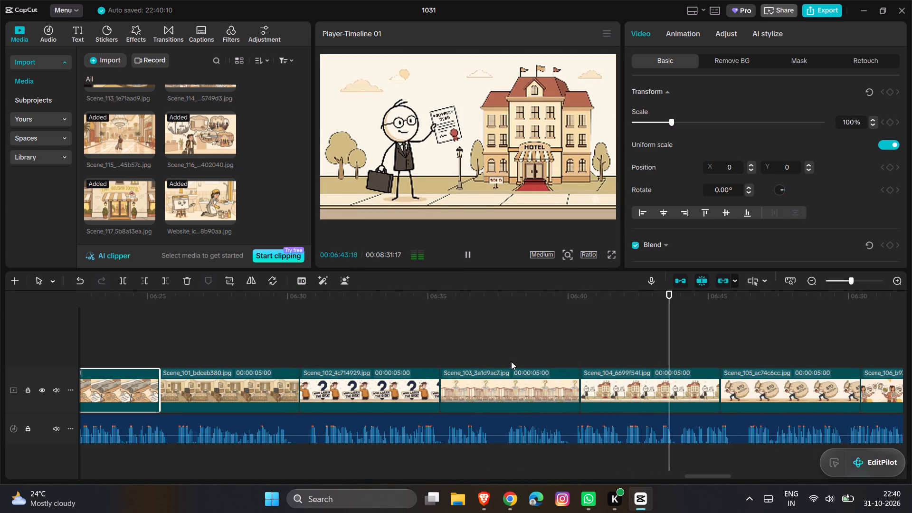
key(space)
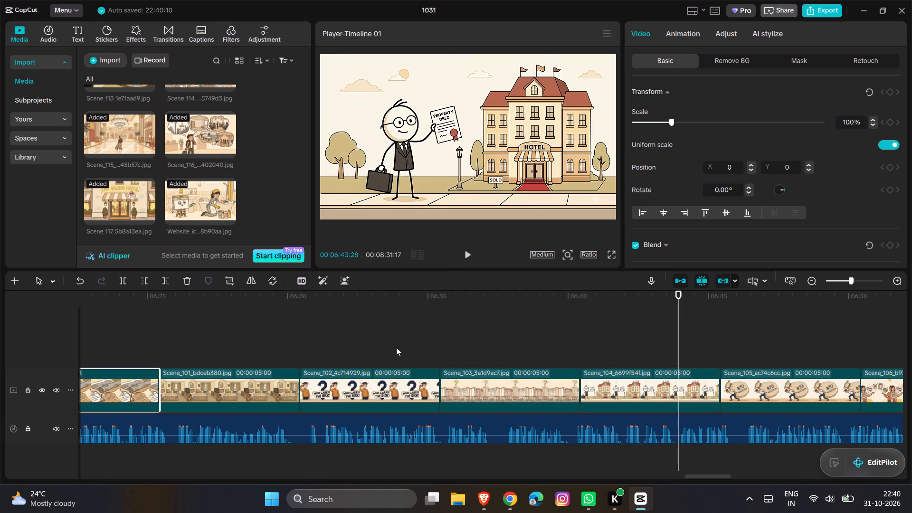
Look over the remaining clips on the timeline from Scene_104 to about Scene_113 against the narration waveform.
scroll(396, 347, left, 4)
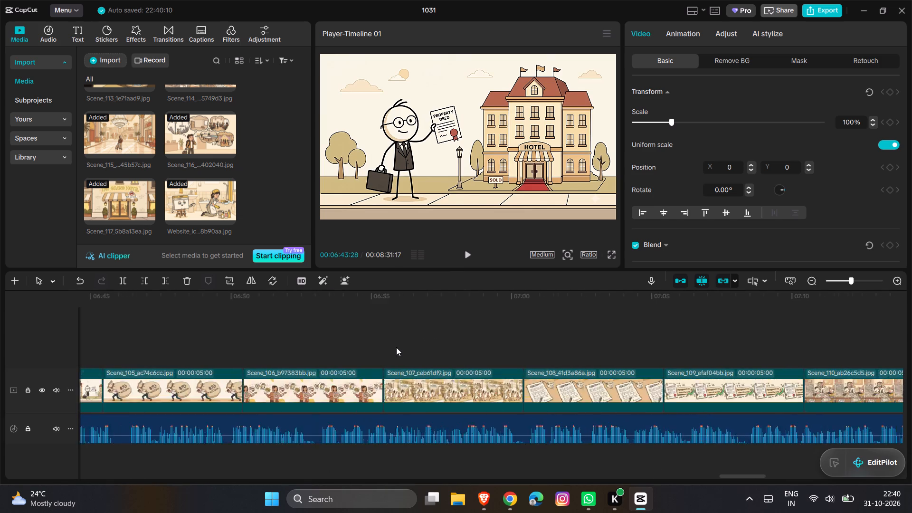
scroll(396, 347, left, 1)
scroll(396, 347, right, 3)
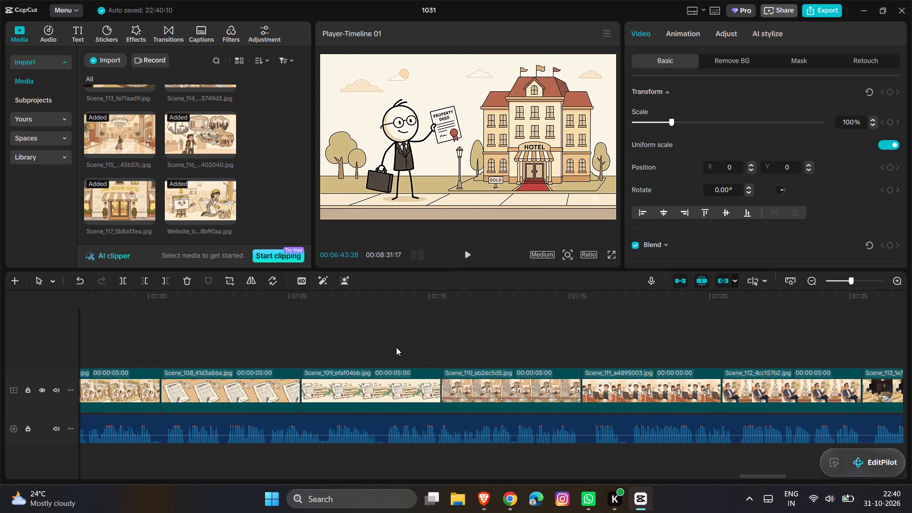
scroll(396, 347, right, 1)
scroll(396, 347, left, 1)
scroll(396, 347, right, 2)
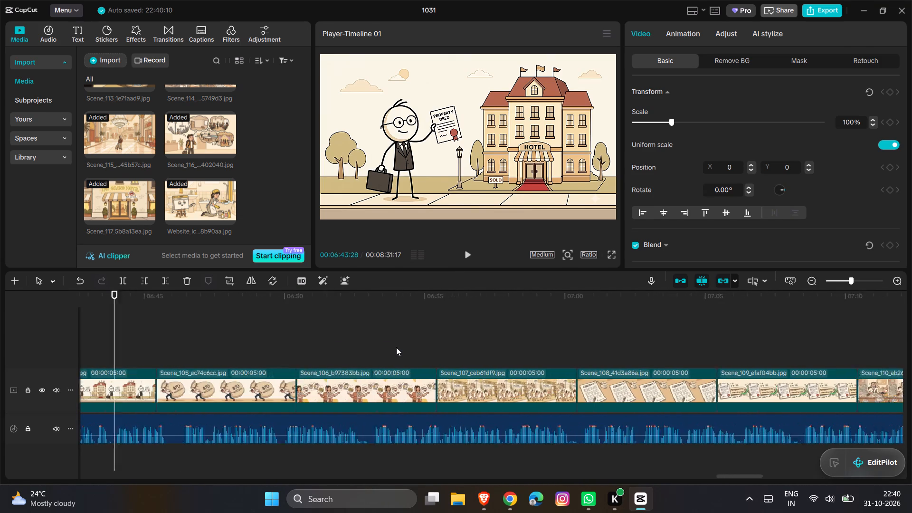
scroll(396, 347, right, 2)
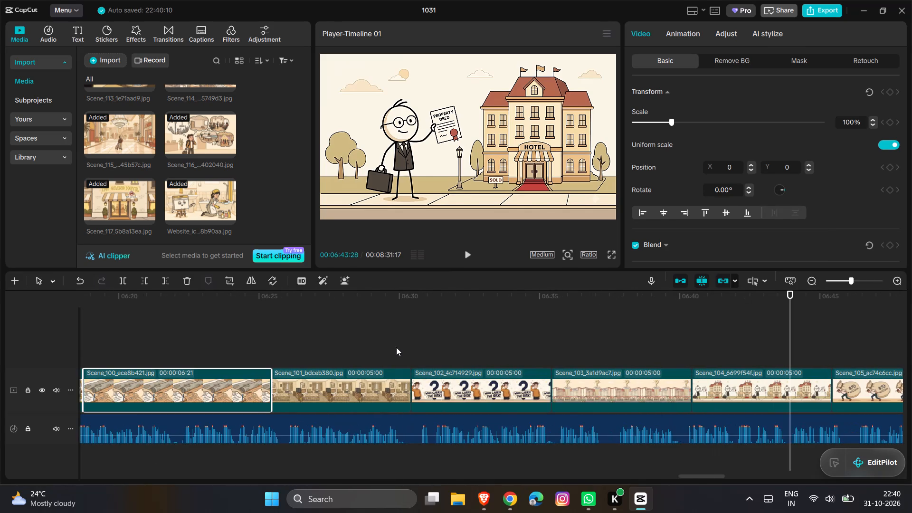
scroll(396, 347, left, 2)
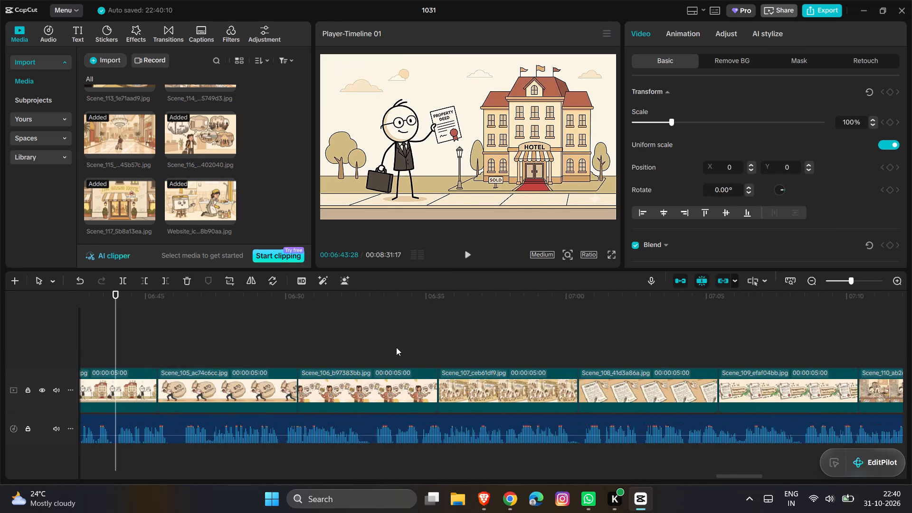
Go back to the beginning of the timeline and apply the Fade In entrance animation to Scene_001.
scroll(396, 347, right, 6)
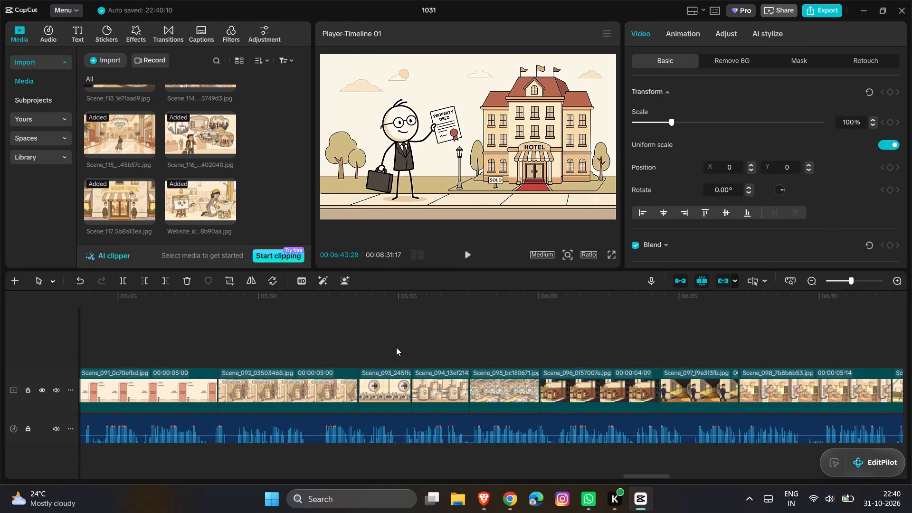
scroll(396, 347, right, 8)
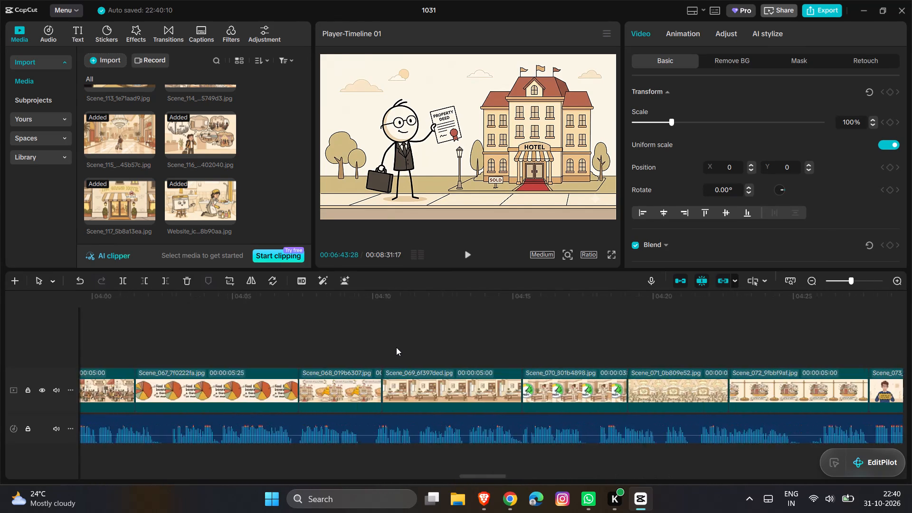
scroll(396, 347, right, 16)
scroll(396, 347, up, 3)
scroll(396, 347, right, 13)
scroll(396, 347, up, 1)
scroll(396, 347, right, 3)
scroll(396, 347, up, 1)
scroll(396, 347, right, 2)
scroll(396, 347, up, 1)
scroll(396, 347, right, 1)
scroll(396, 347, up, 1)
scroll(396, 347, right, 1)
scroll(396, 347, up, 1)
scroll(396, 347, right, 1)
scroll(396, 347, up, 1)
scroll(396, 347, right, 1)
scroll(396, 347, up, 1)
scroll(396, 347, right, 1)
scroll(396, 347, up, 1)
scroll(396, 347, right, 1)
scroll(396, 347, up, 1)
scroll(396, 347, right, 1)
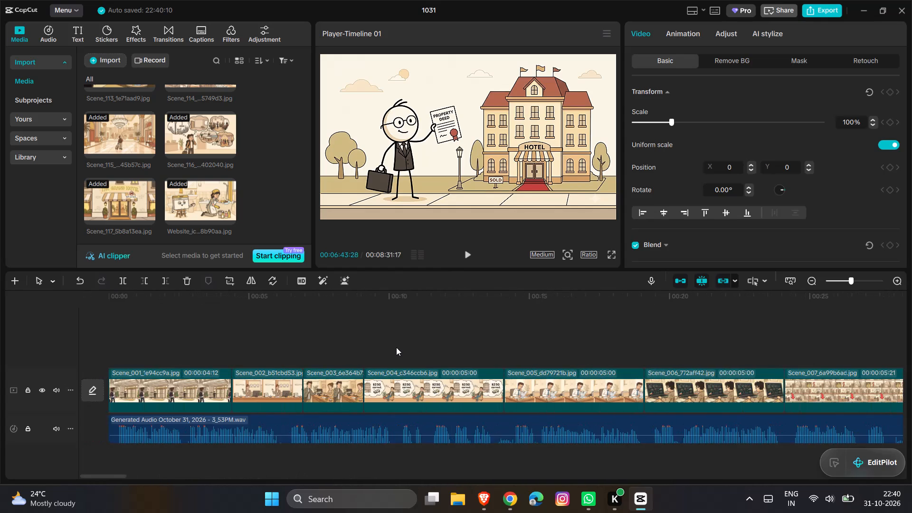
scroll(396, 347, right, 2)
click(191, 383)
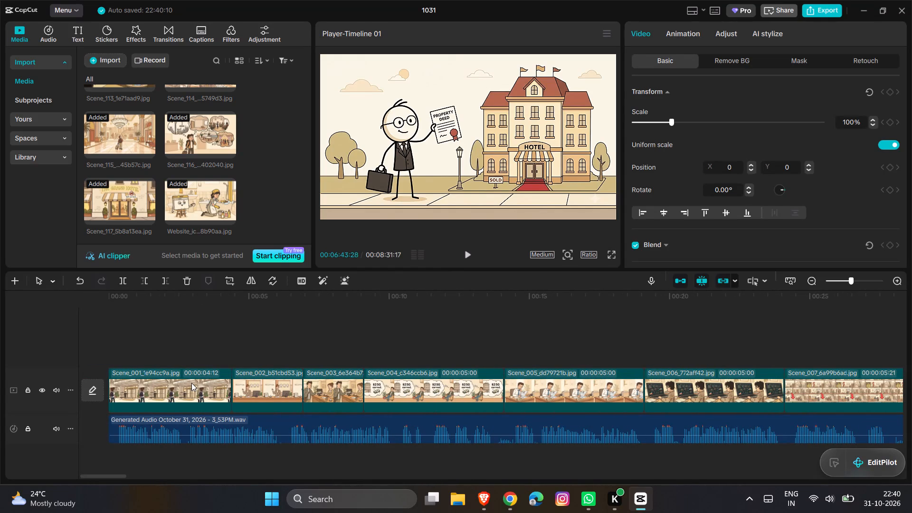
click(683, 30)
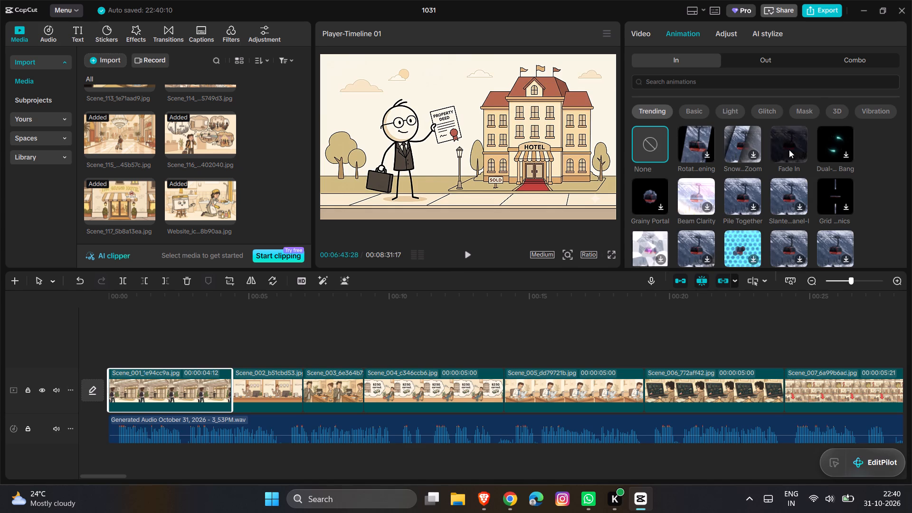
click(789, 150)
double_click(789, 150)
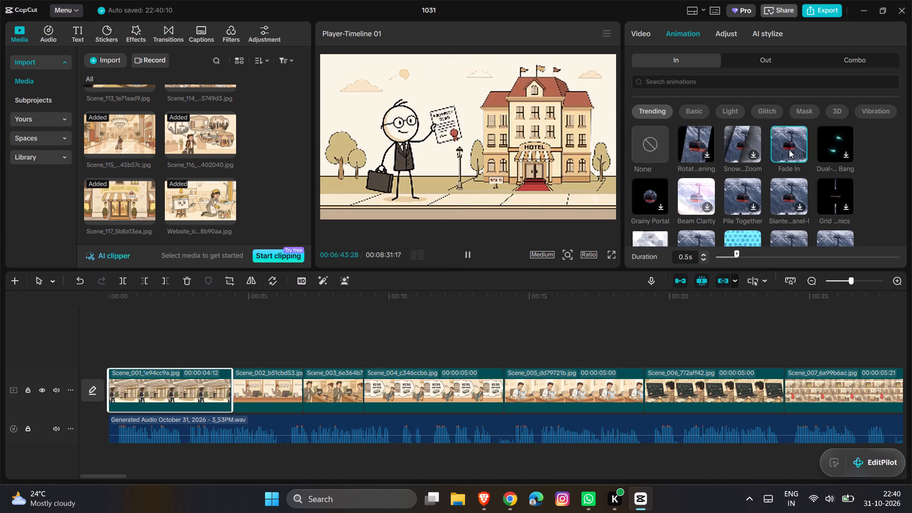
Apply the Fade Out exit animation to Scene_001.
click(749, 64)
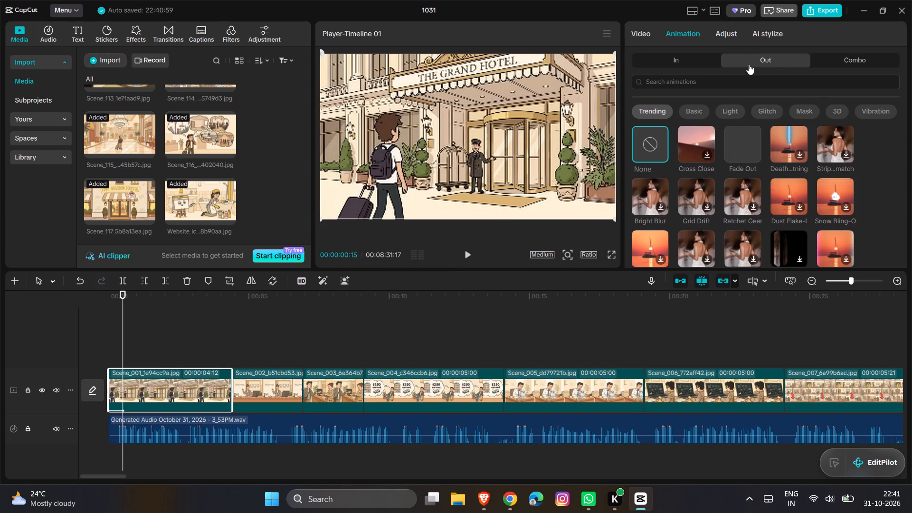
double_click(734, 142)
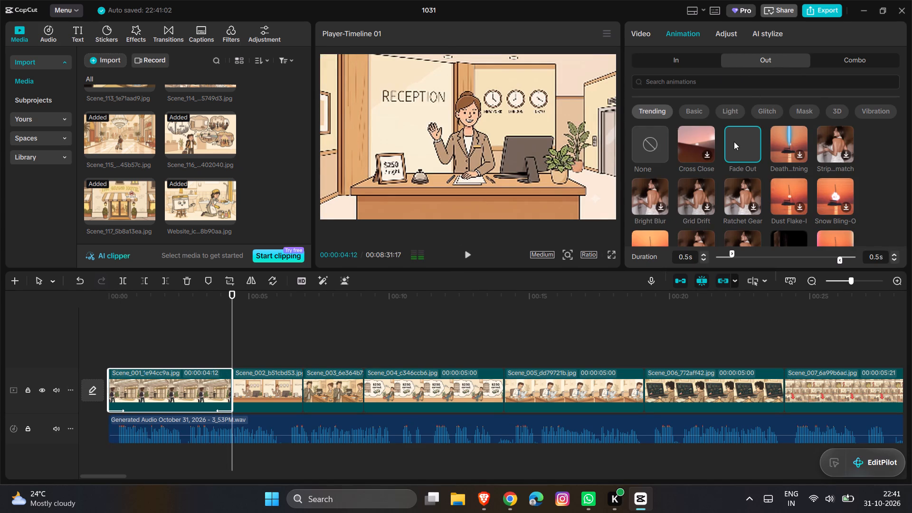
click(294, 327)
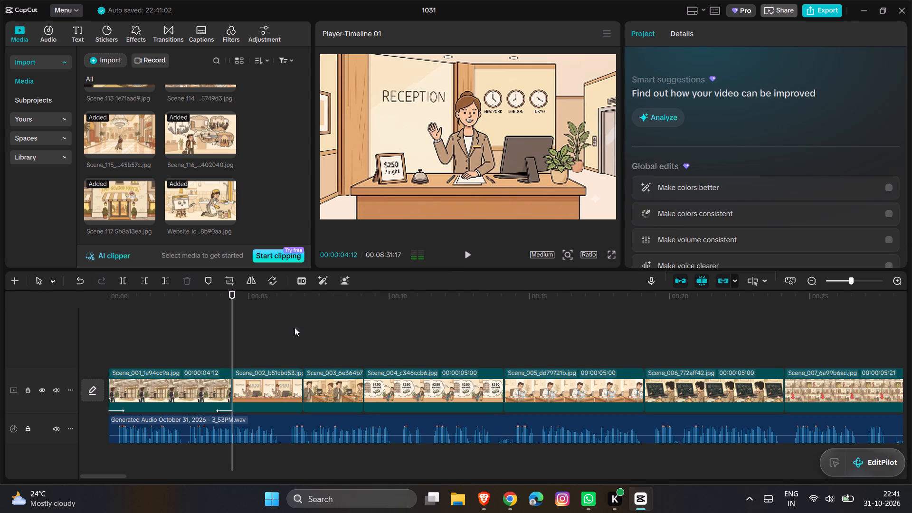
Copy the attributes of Scene_001.
click(171, 390)
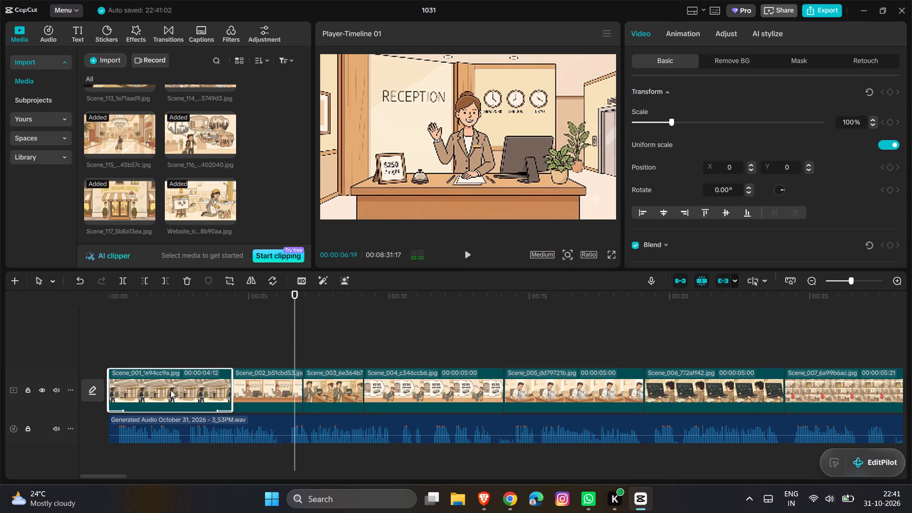
right_click(171, 390)
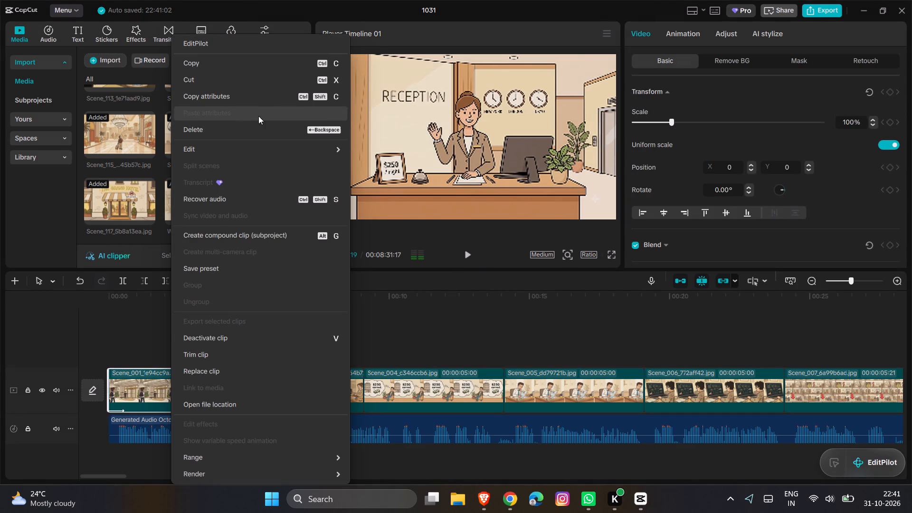
click(266, 96)
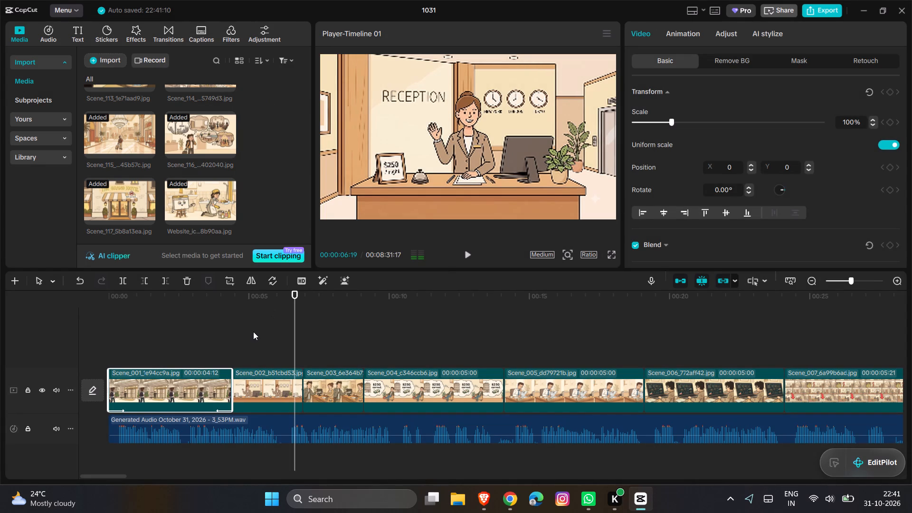
click(253, 332)
Select the clips from Scene_002 through Scene_100 and paste only the copied In and Out animation attributes, excluding the Video attributes.
drag(237, 347, 517, 381)
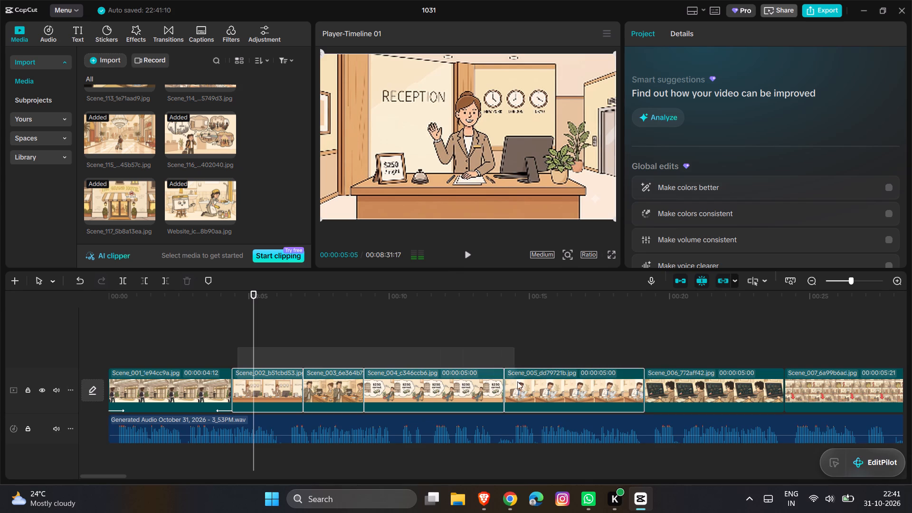
drag(517, 381, 674, 381)
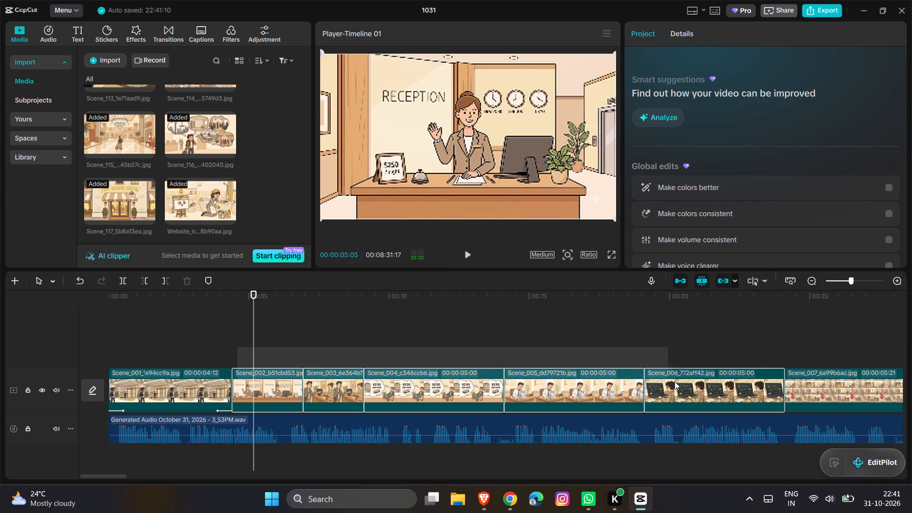
drag(674, 381, 837, 381)
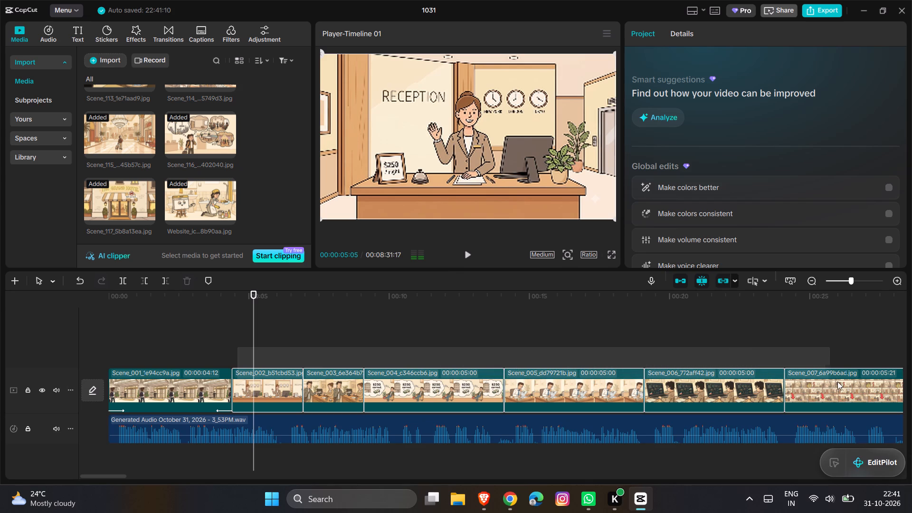
drag(837, 381, 911, 382)
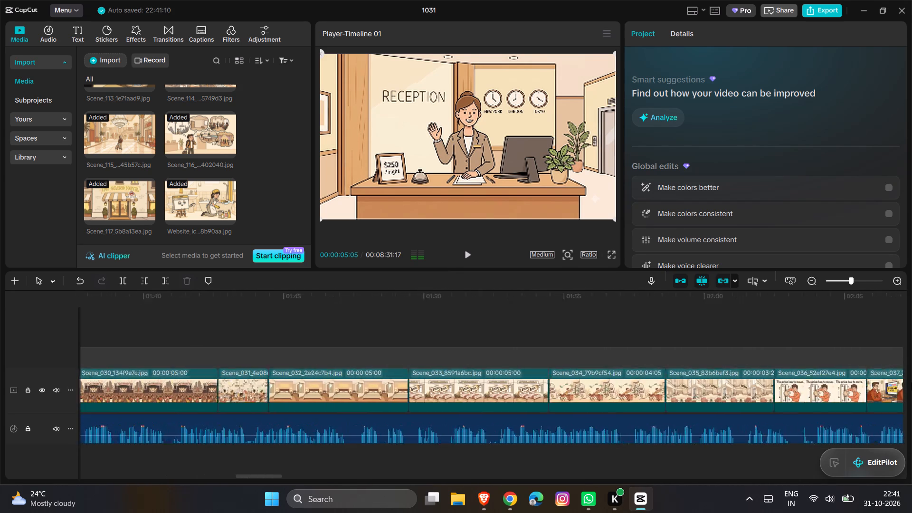
drag(911, 382, 737, 390)
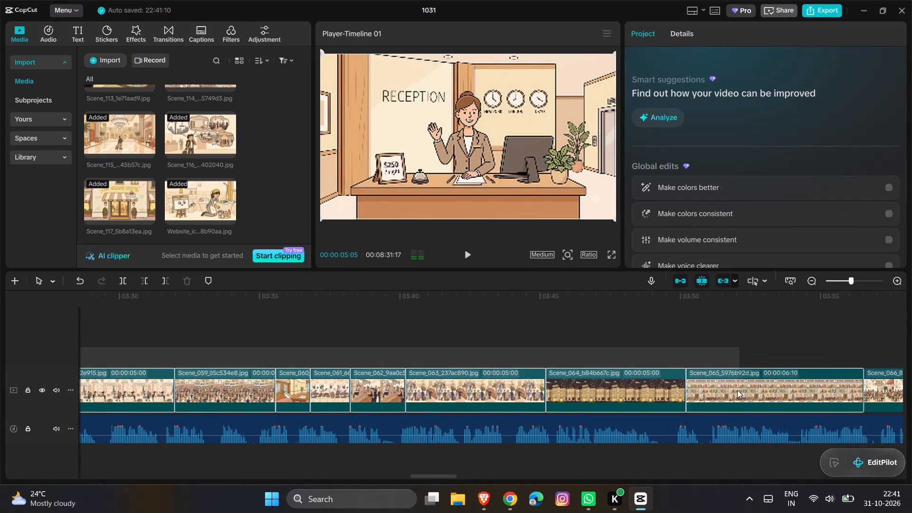
drag(737, 390, 911, 390)
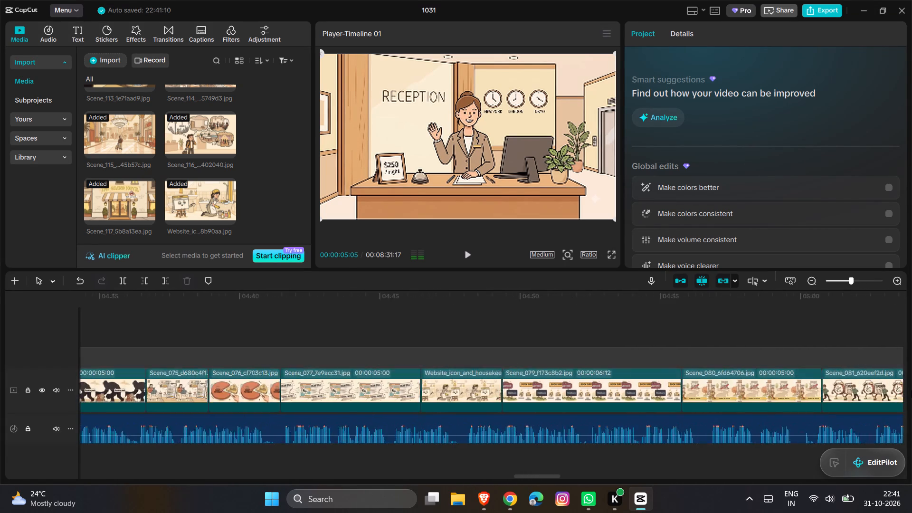
drag(911, 390, 858, 396)
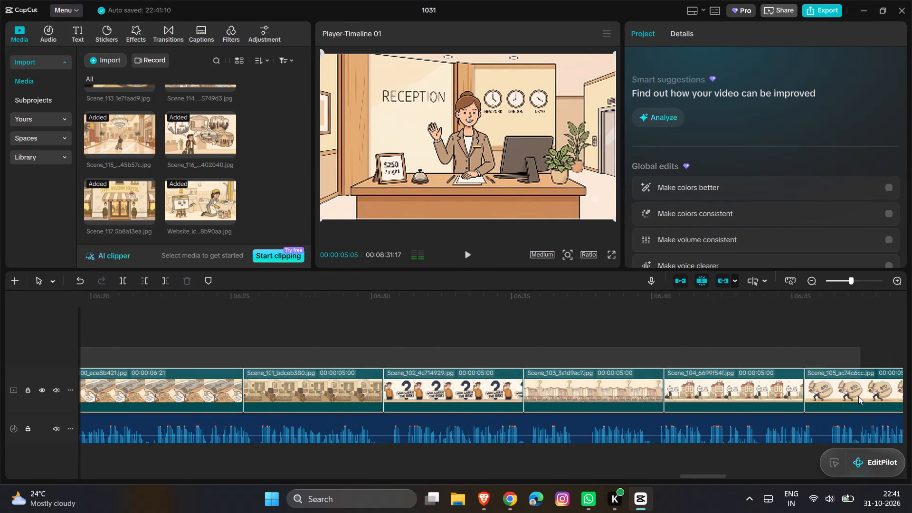
drag(858, 396, 465, 360)
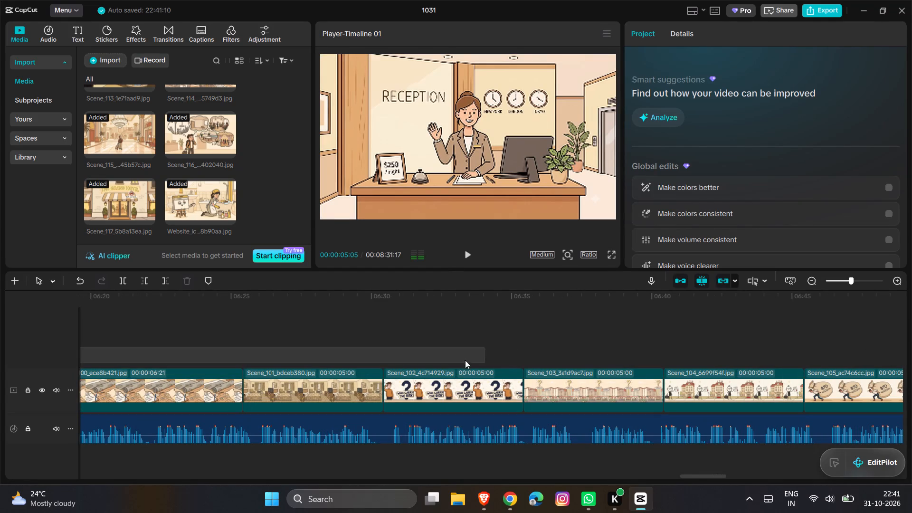
drag(465, 360, 328, 384)
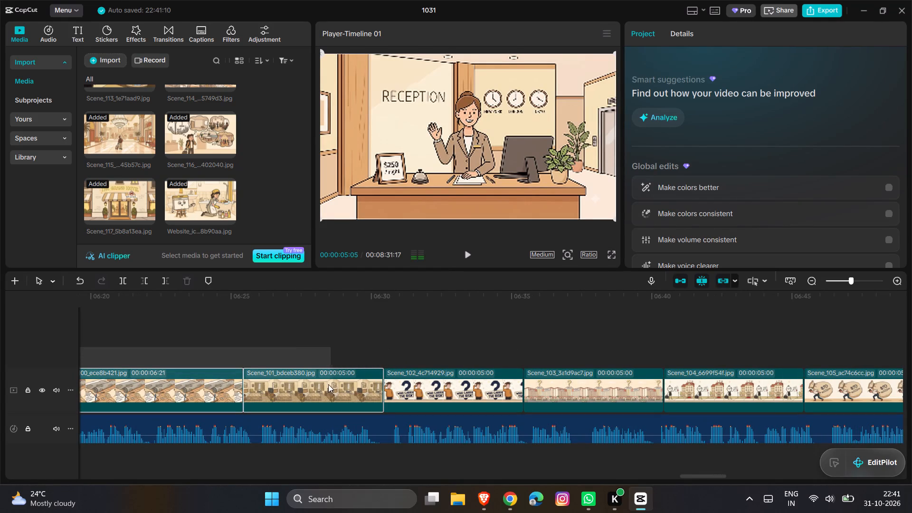
drag(328, 384, 241, 395)
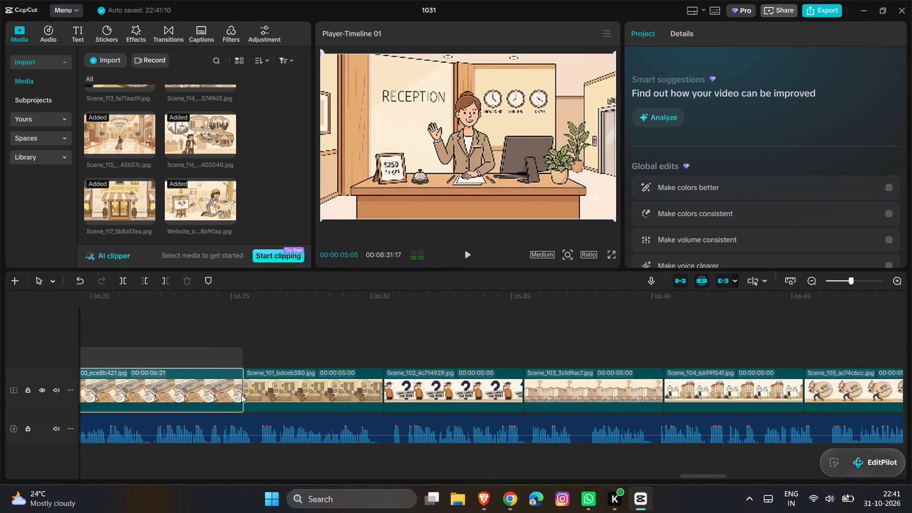
drag(241, 395, 237, 395)
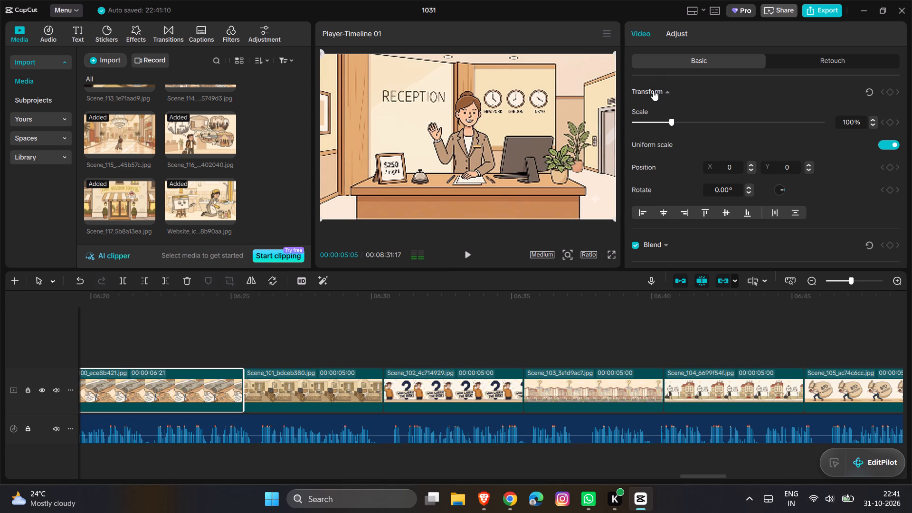
right_click(210, 378)
drag(302, 121, 308, 126)
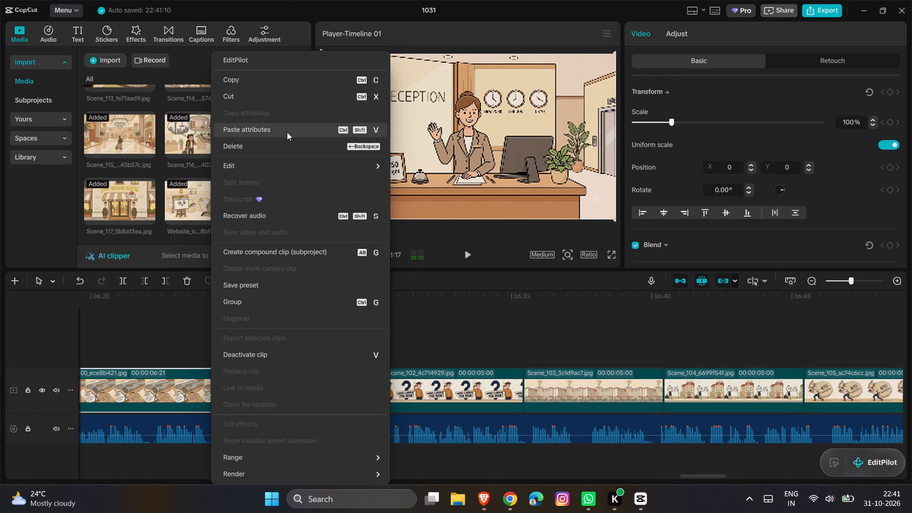
click(287, 132)
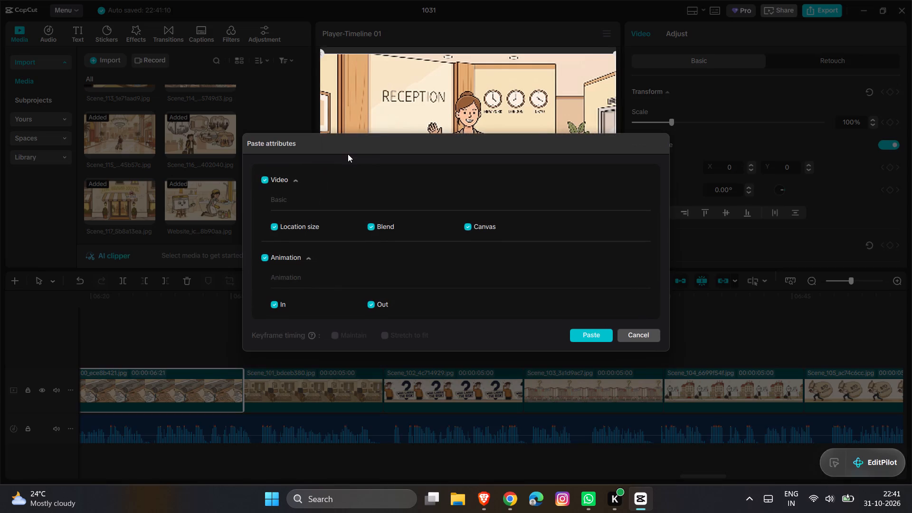
click(266, 179)
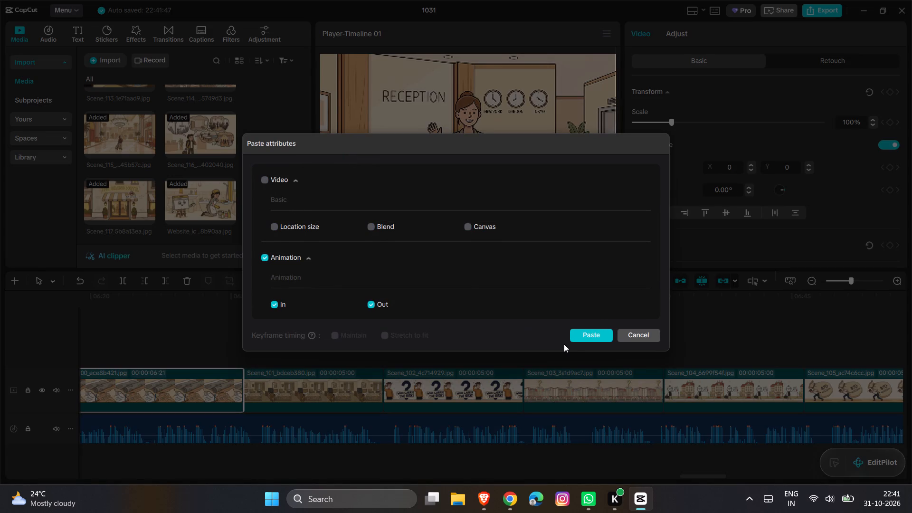
click(590, 335)
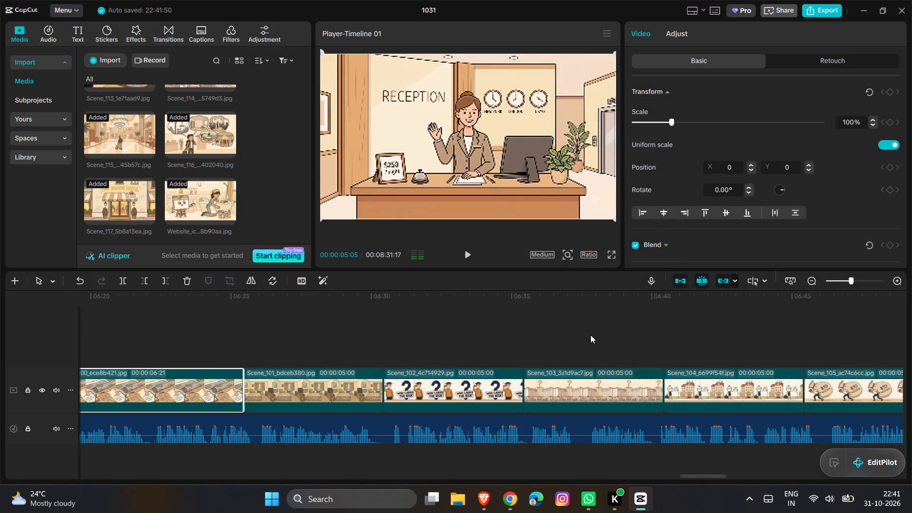
Return to the start of the timeline and add a Transform keyframe to Scene_001 at 00:00:00:11.
scroll(357, 380, right, 6)
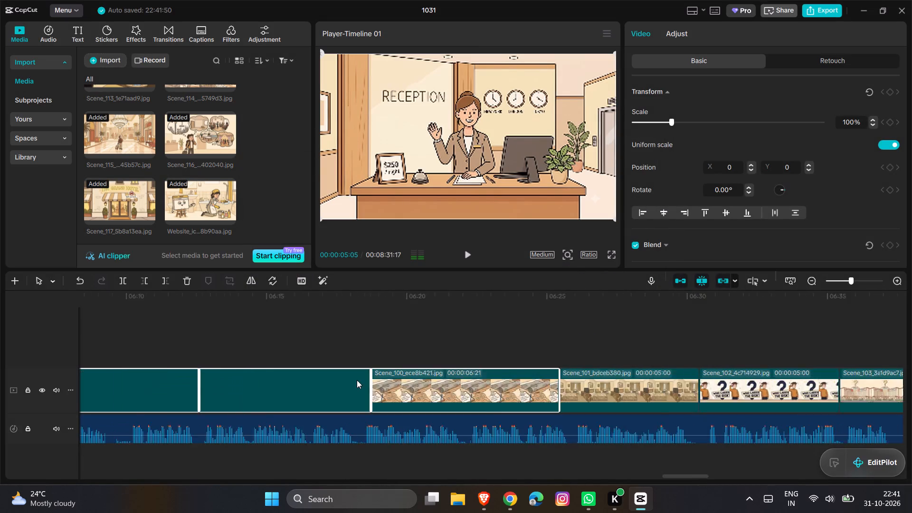
scroll(357, 380, right, 9)
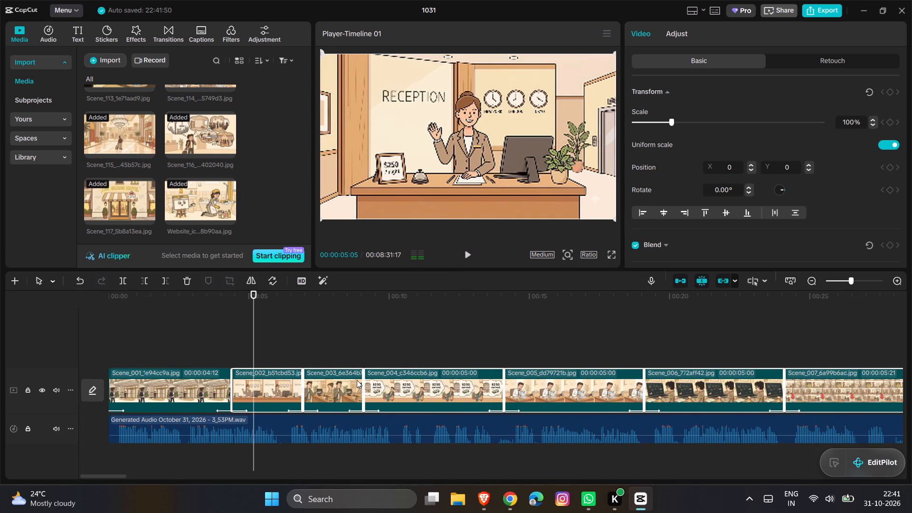
click(314, 310)
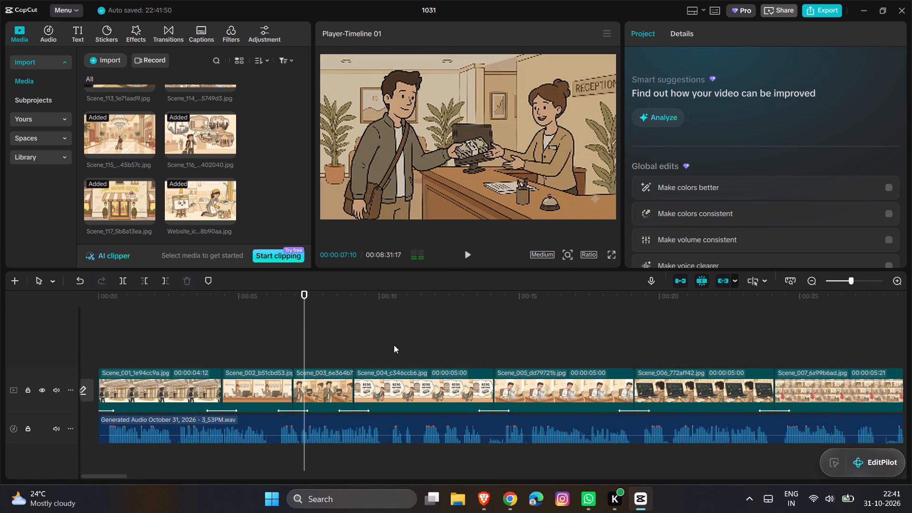
click(132, 384)
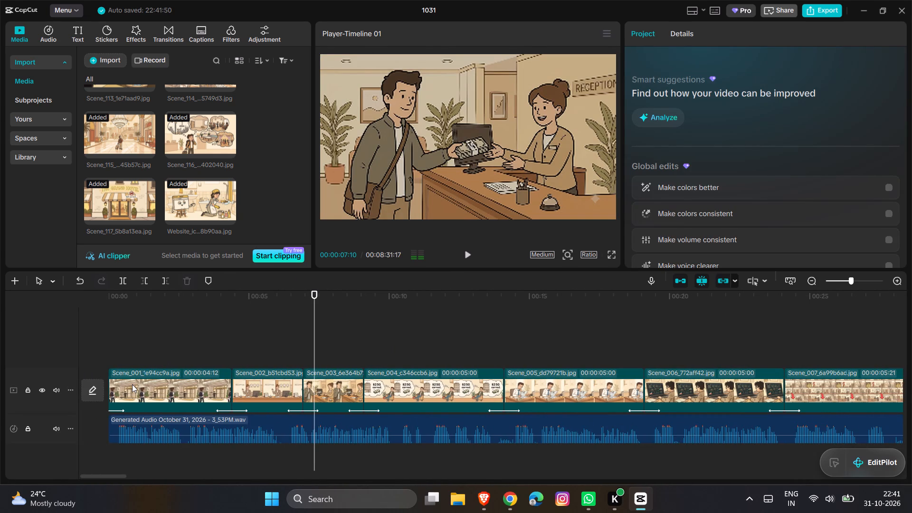
click(111, 355)
click(119, 359)
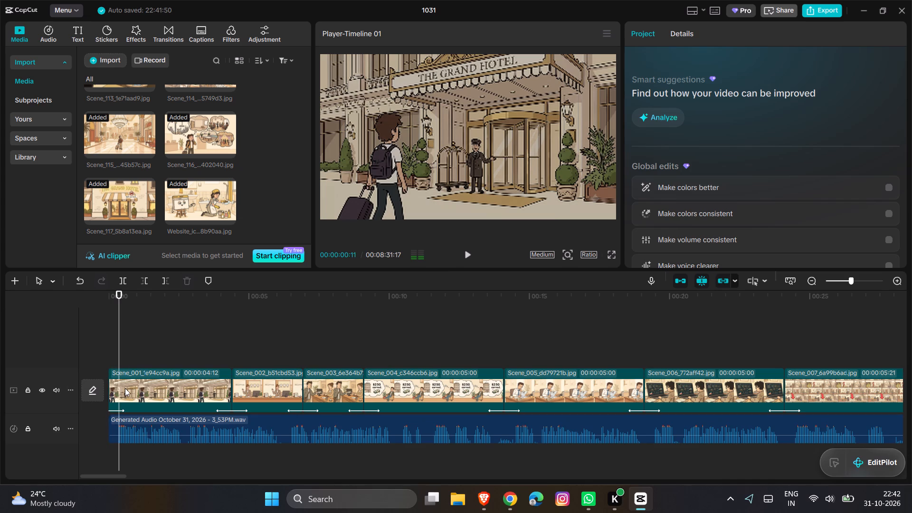
click(125, 388)
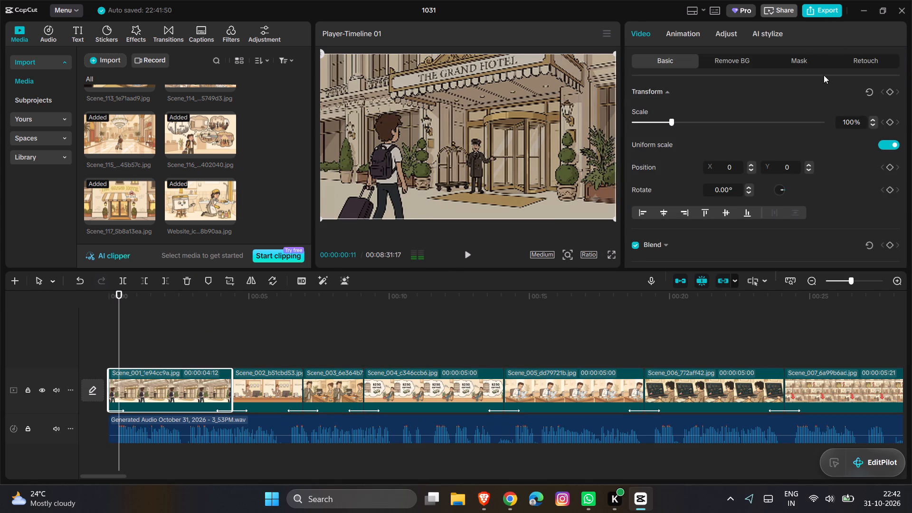
click(888, 93)
Add a second Transform keyframe to Scene_001 at 00:00:04:02 and enlarge the image slightly beyond the frame for a slow zoom-in.
click(223, 351)
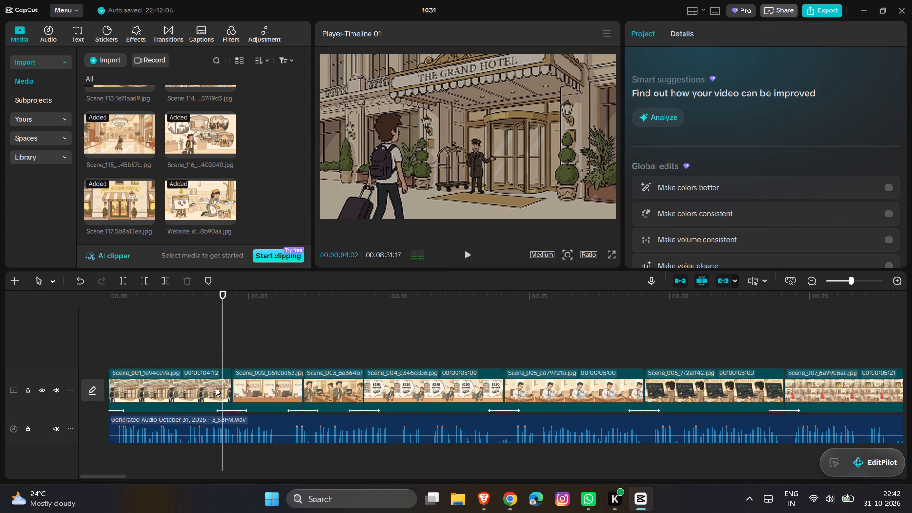
click(216, 388)
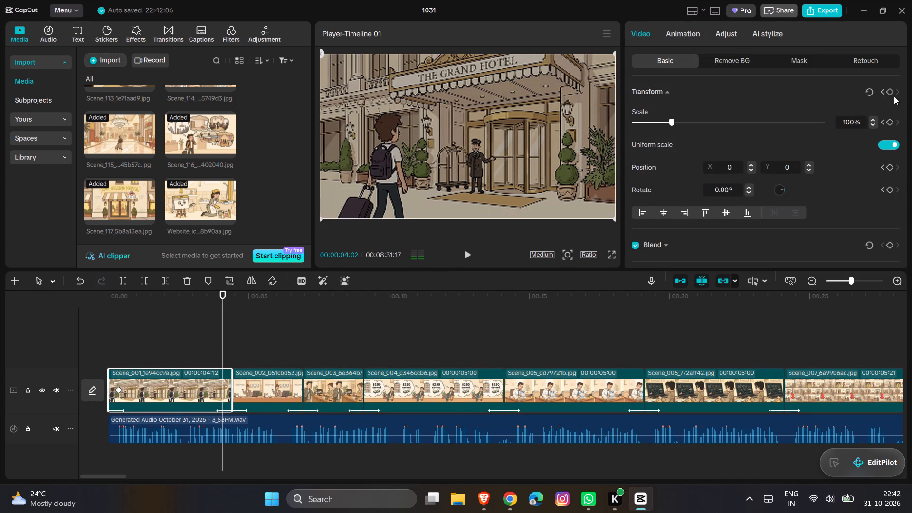
click(892, 93)
drag(615, 218, 625, 224)
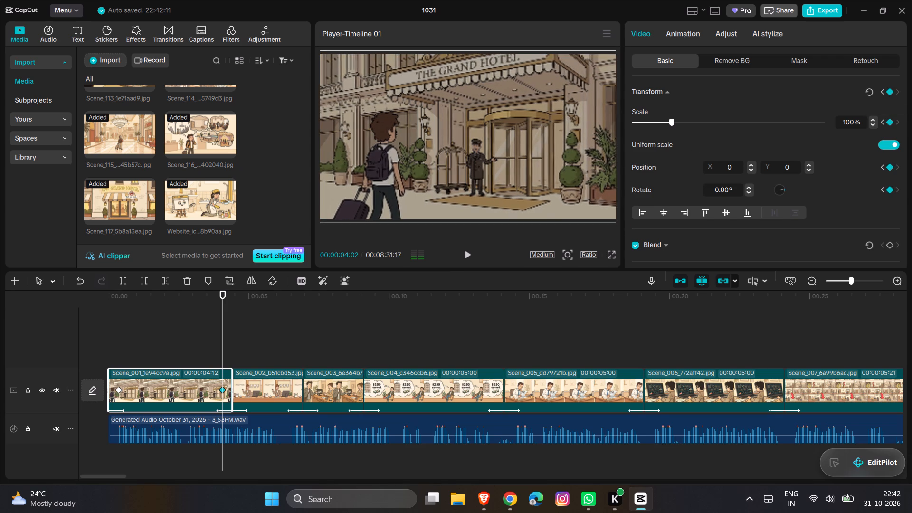
drag(625, 224, 637, 230)
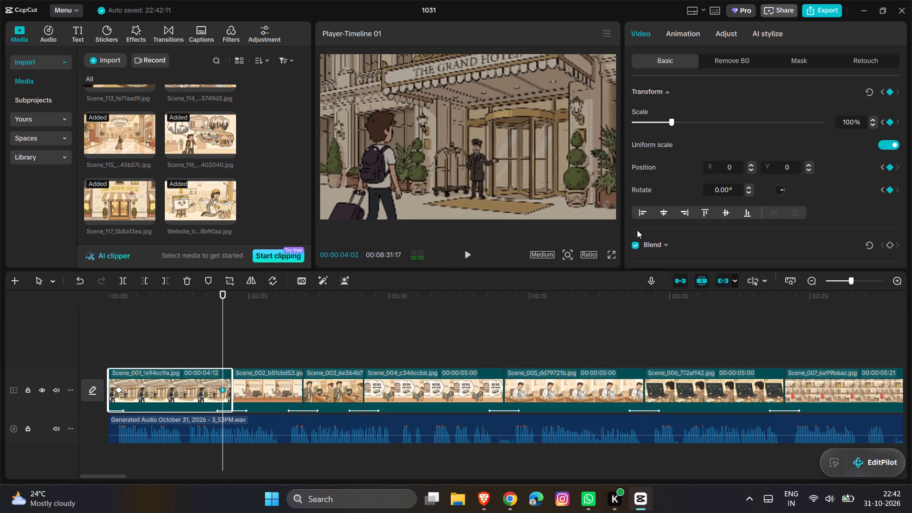
drag(637, 230, 641, 231)
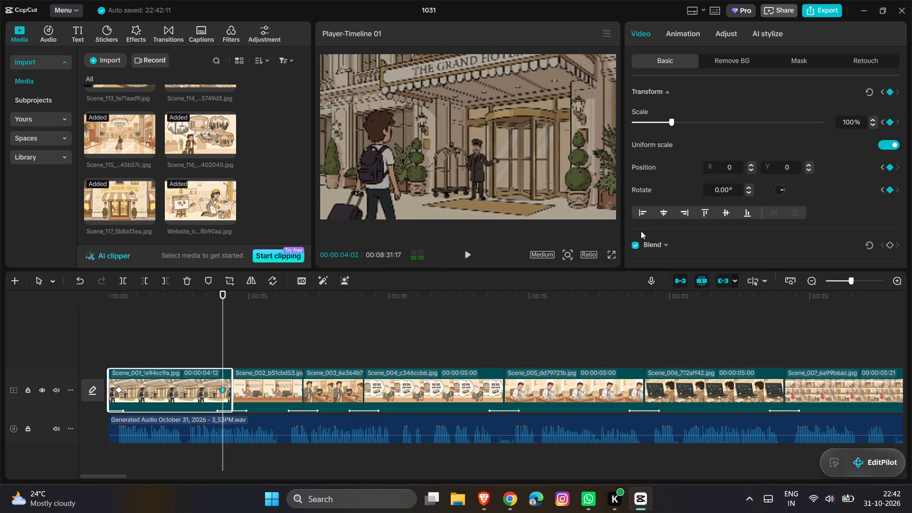
Play back the opening scenes into Scene_004 to review the zoom and fade animations.
click(111, 356)
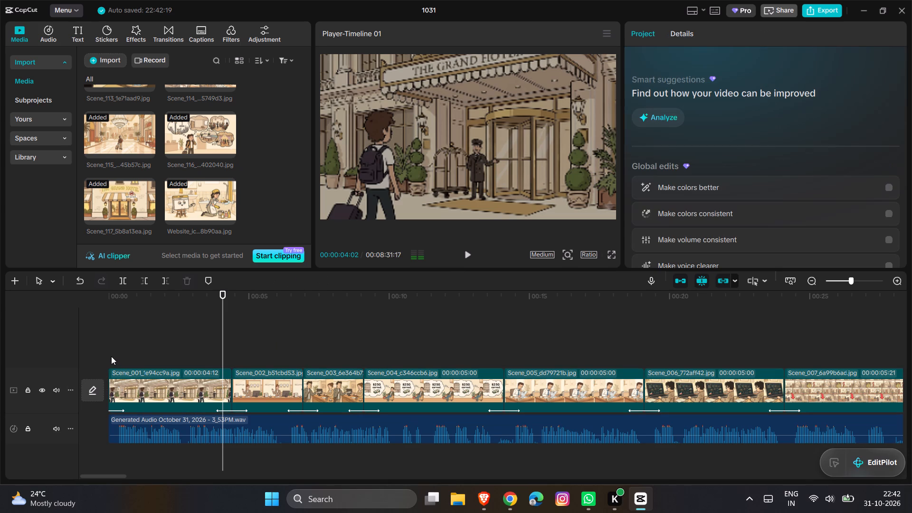
key(space)
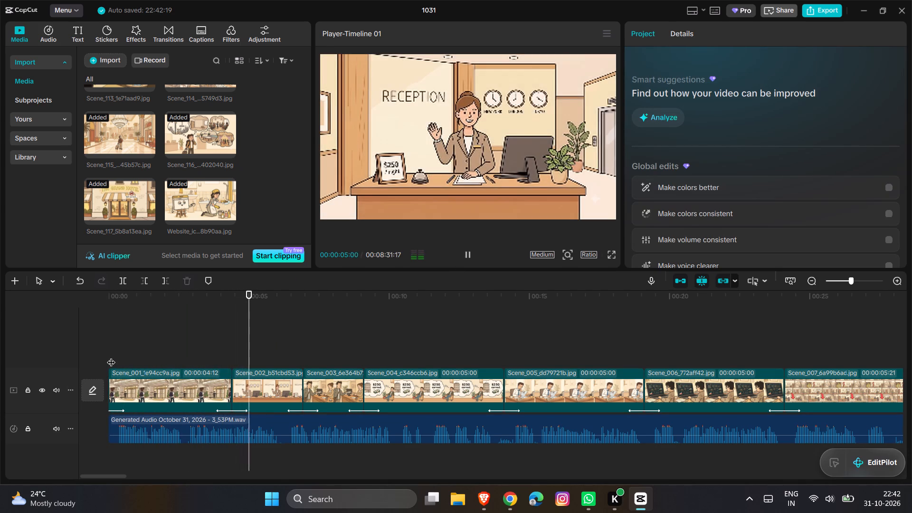
key(space)
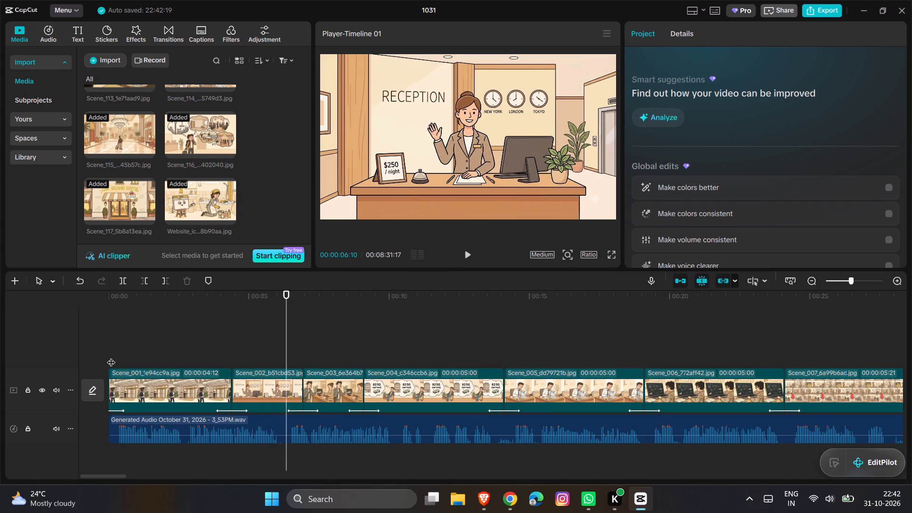
key(space)
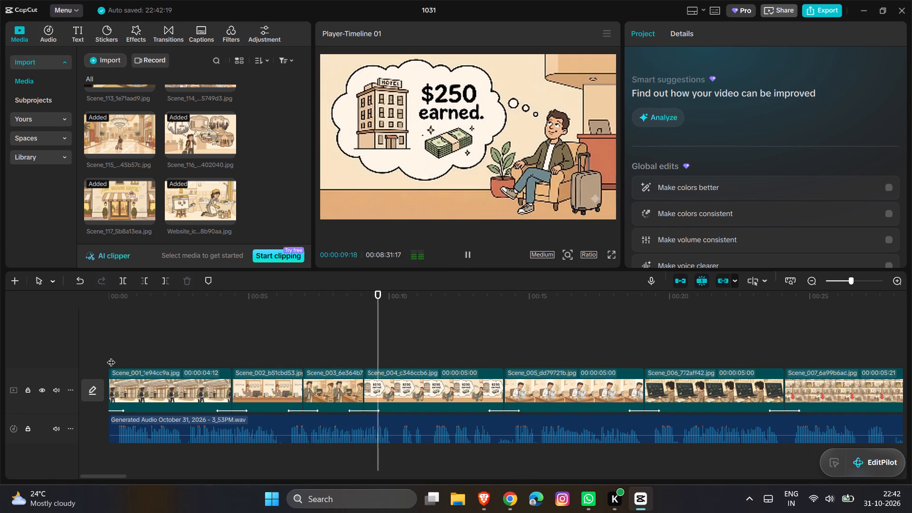
key(space)
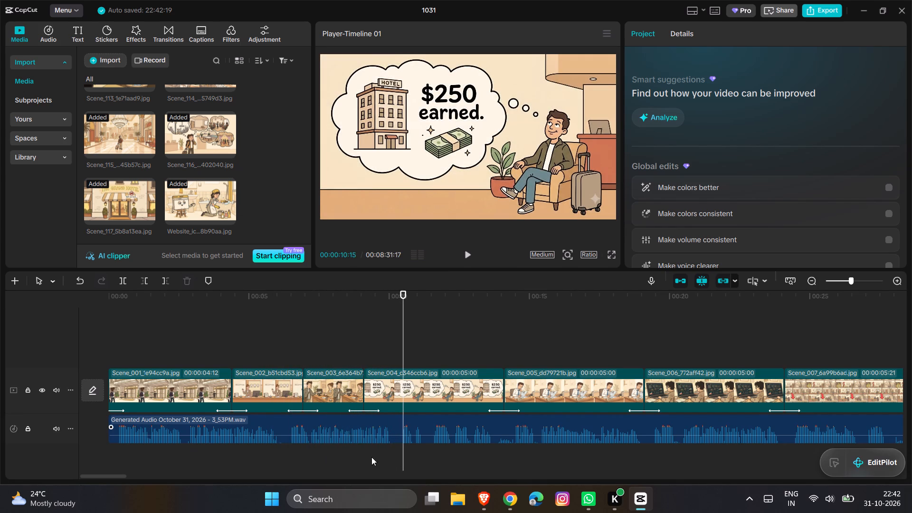
Add a starting Transform keyframe to Scene_004 at 00:00:09:09.
click(437, 386)
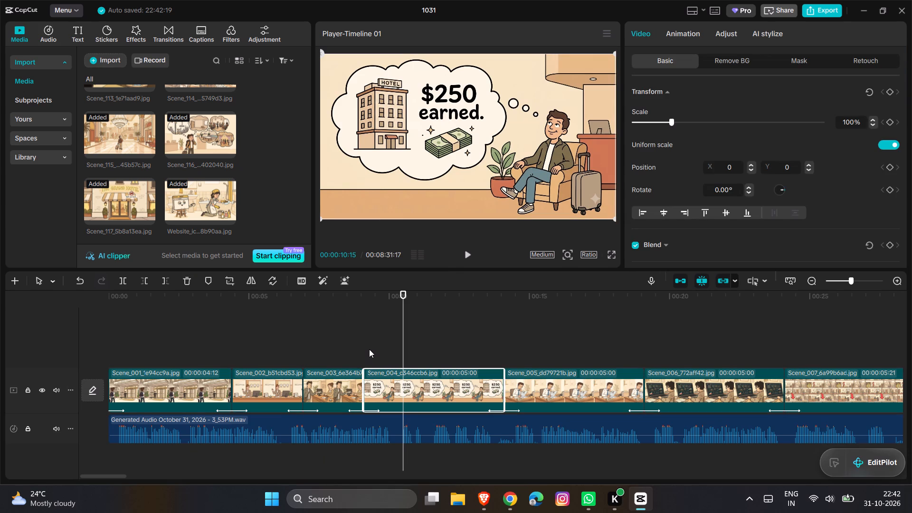
click(369, 349)
click(380, 388)
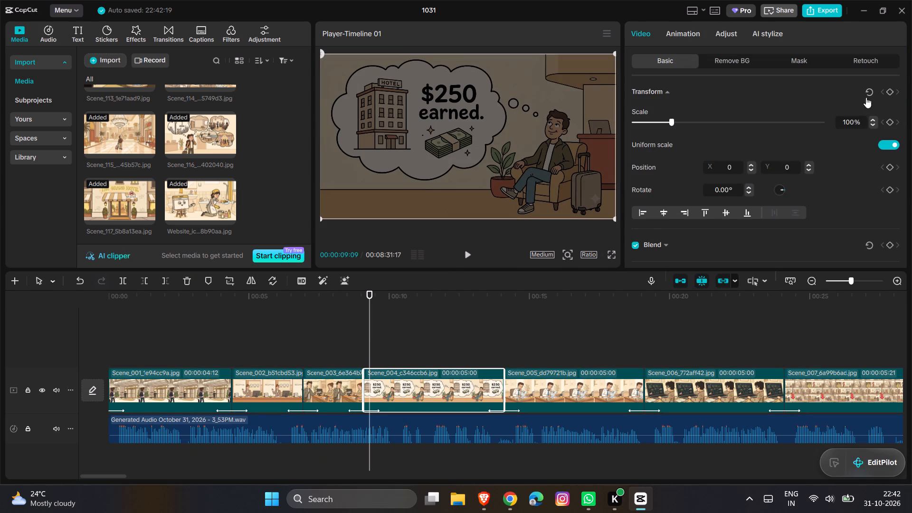
click(891, 92)
Add a second Transform keyframe to Scene_004 at 00:00:13:22 and enlarge the image to 120% for a slow zoom-in.
click(486, 349)
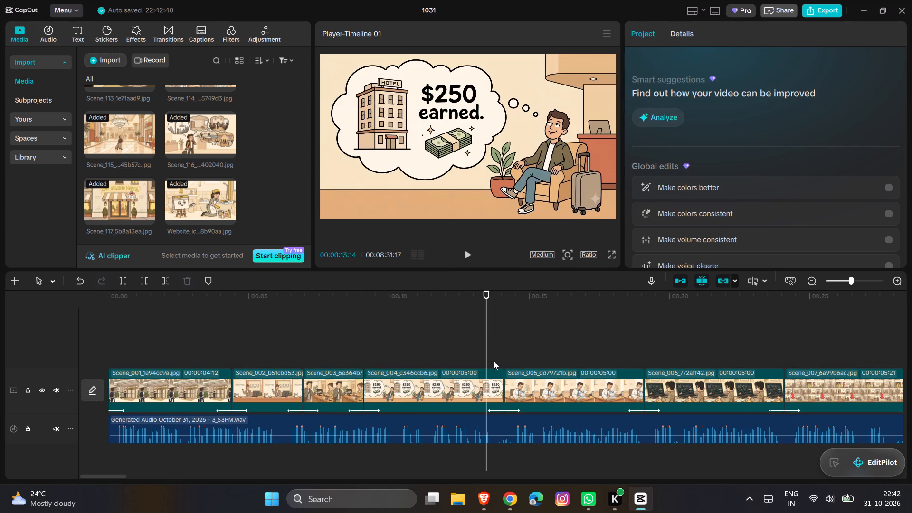
click(494, 356)
click(495, 389)
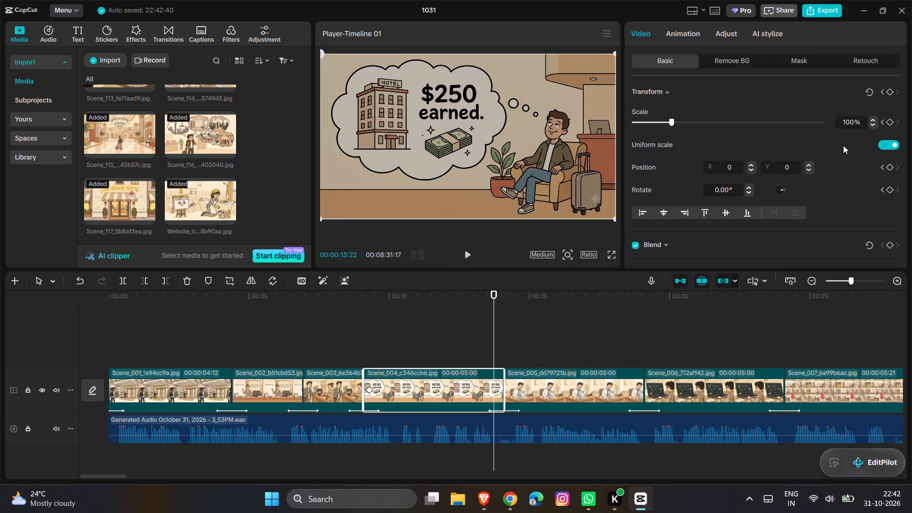
click(888, 97)
click(890, 95)
drag(614, 218, 628, 225)
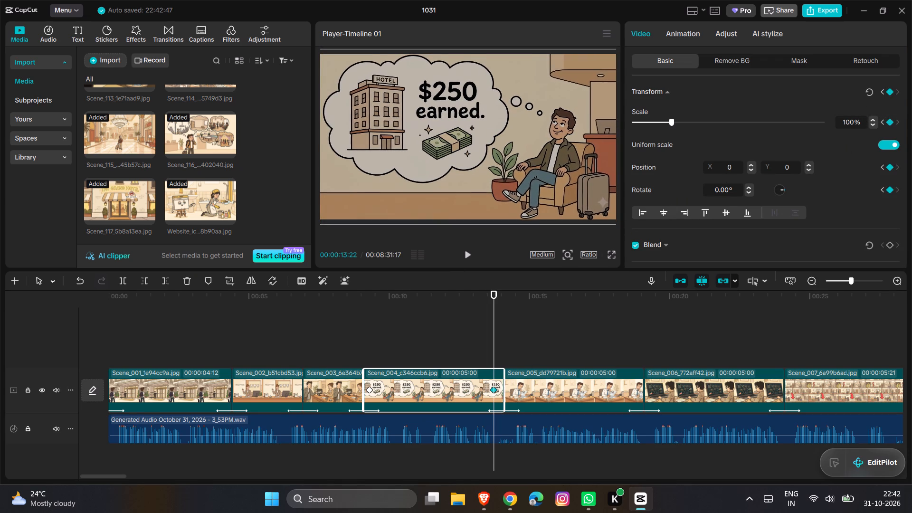
drag(628, 225, 648, 236)
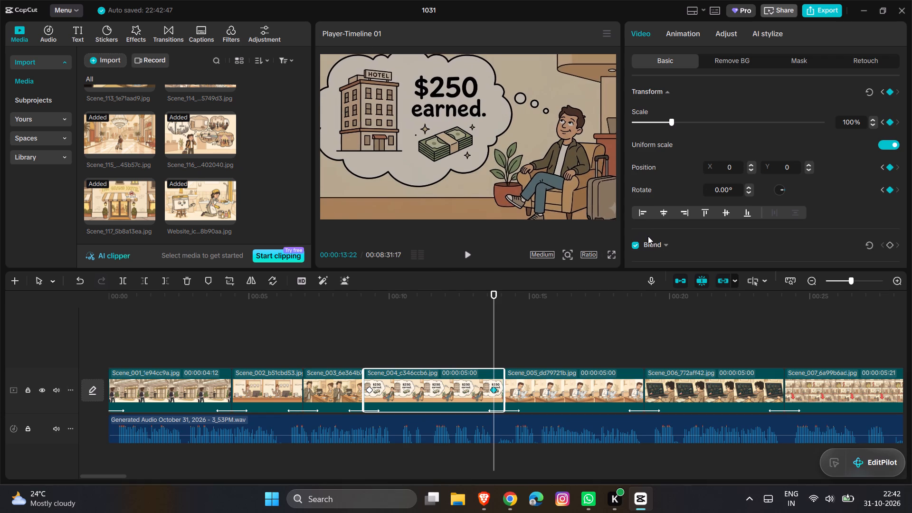
drag(648, 236, 657, 242)
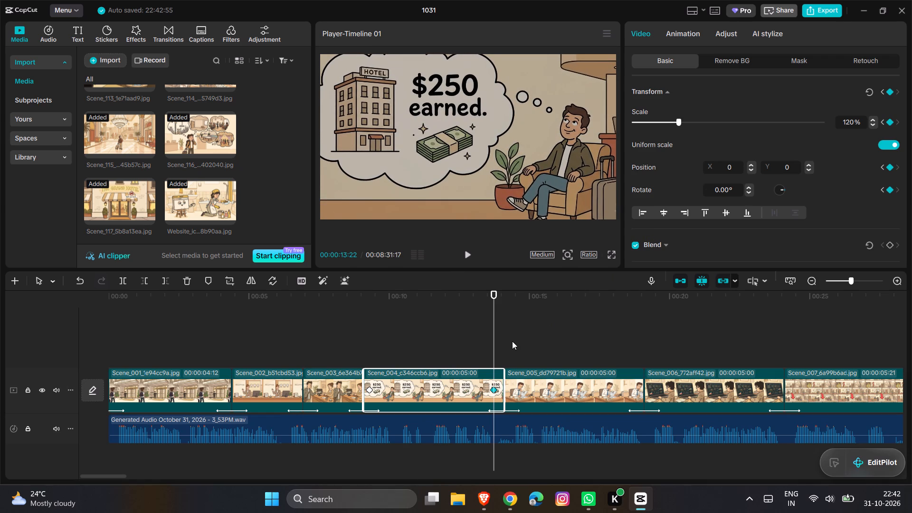
Add a starting Transform keyframe to Scene_005 at 00:00:14:08.
click(512, 341)
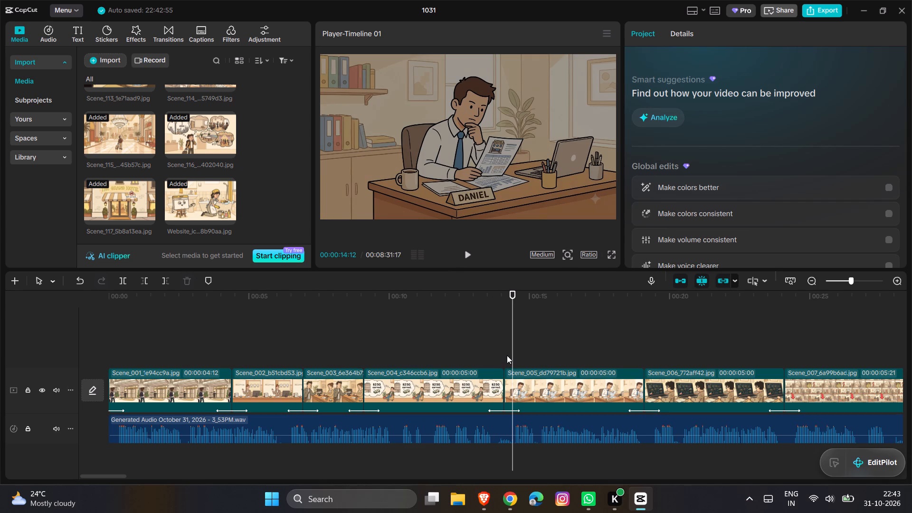
click(507, 355)
click(509, 357)
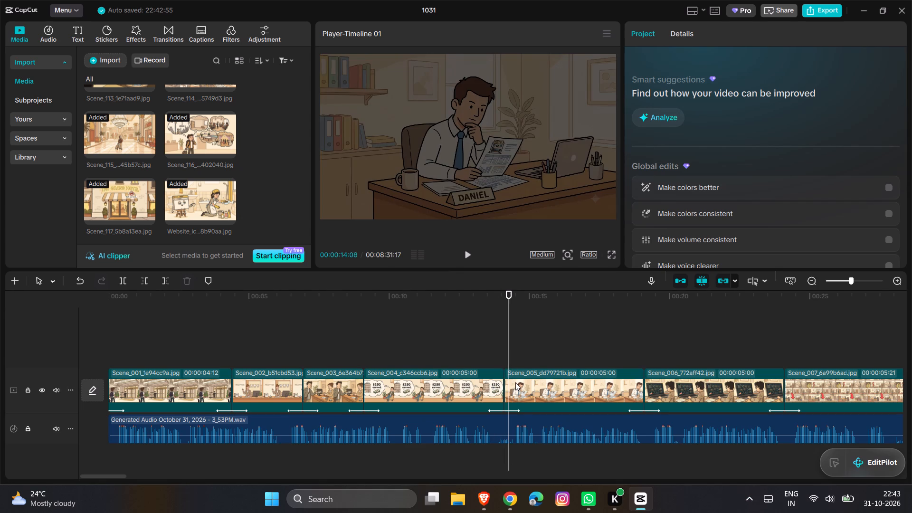
click(516, 383)
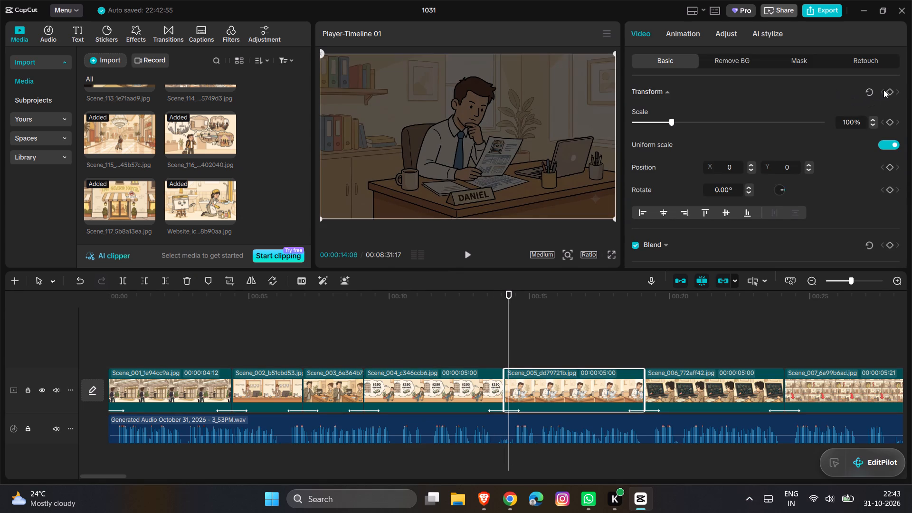
click(889, 91)
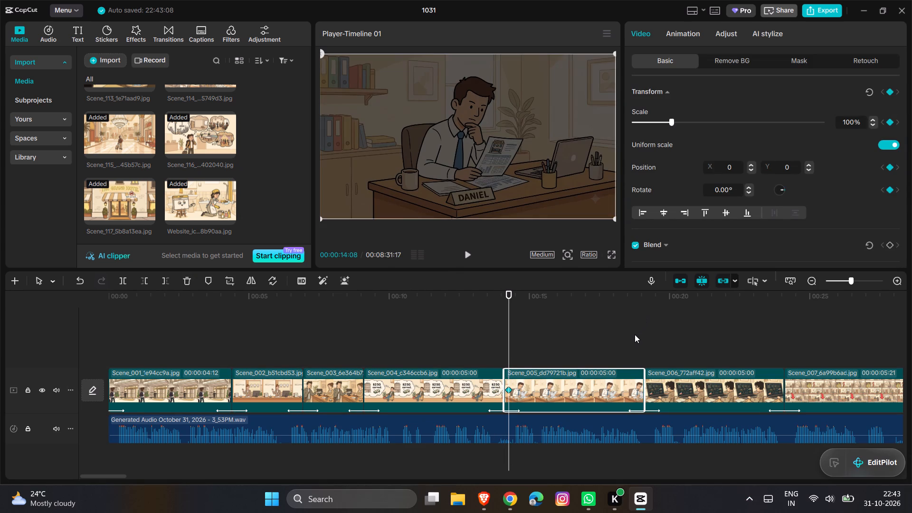
Enlarge Scene_005 to 130% at 00:00:18:22 to keyframe its zoom-in, and play back its ending into Scene_006.
click(634, 337)
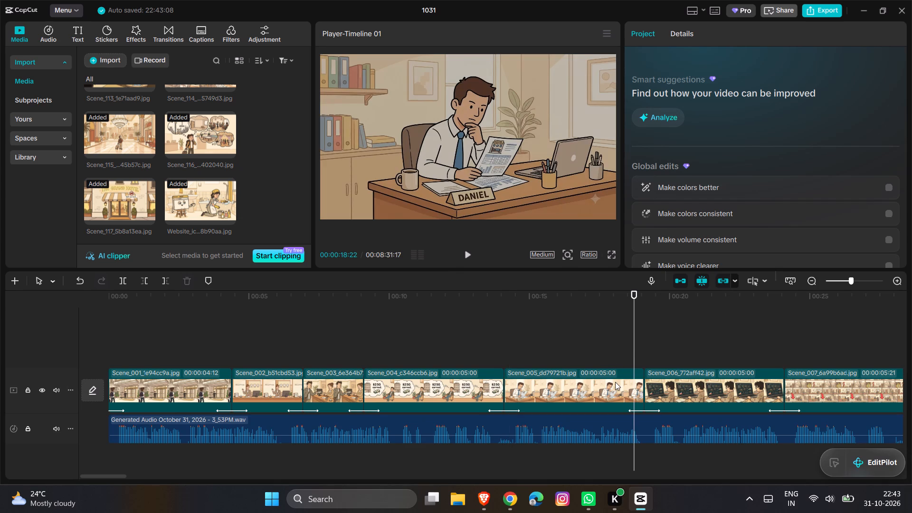
click(615, 382)
drag(613, 218, 651, 236)
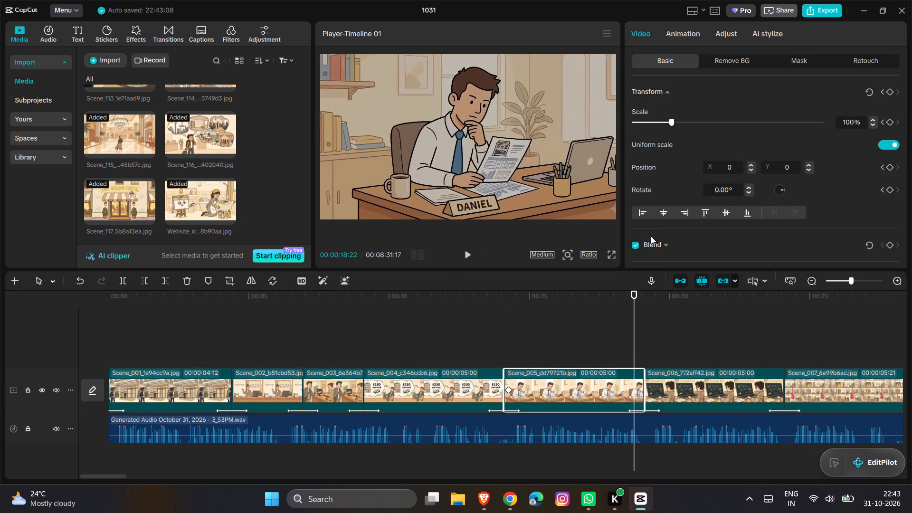
drag(651, 236, 666, 245)
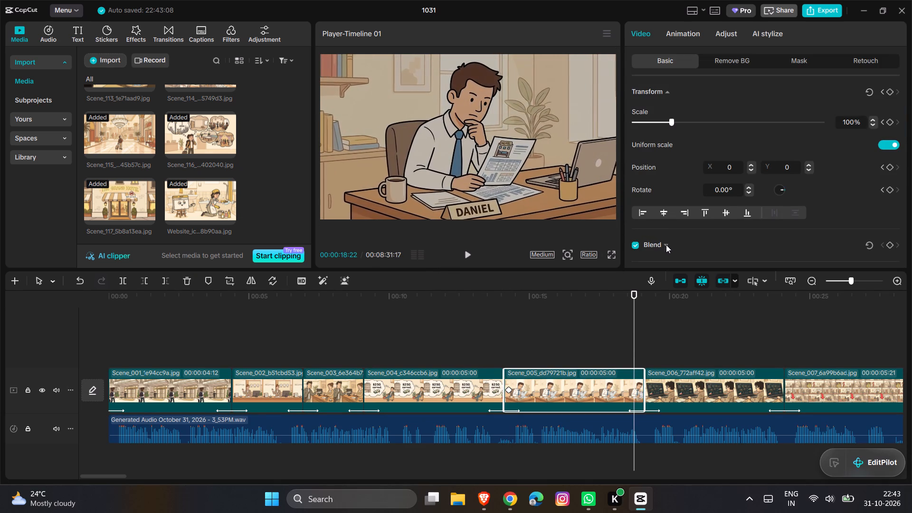
drag(666, 245, 673, 248)
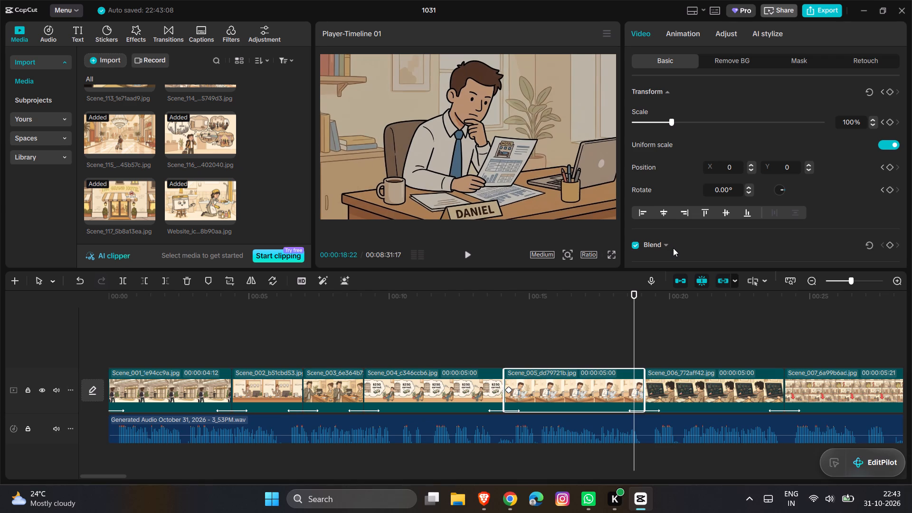
drag(673, 248, 680, 251)
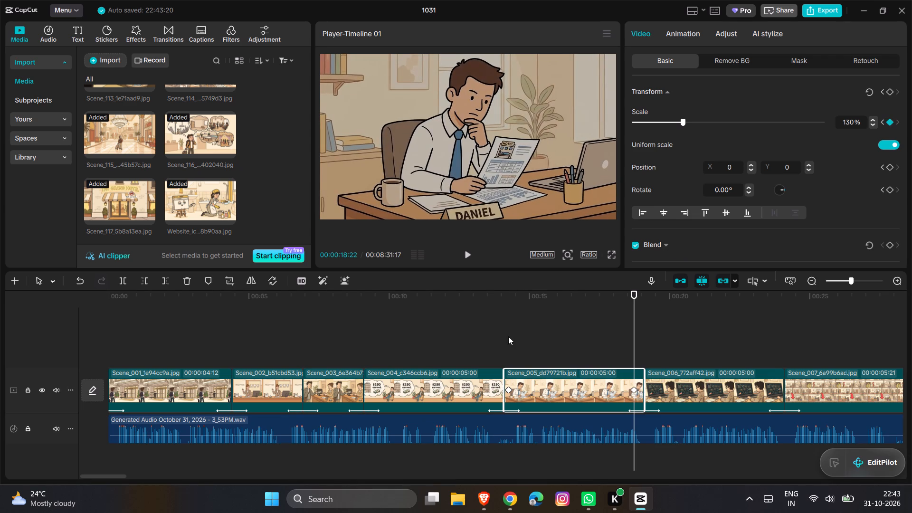
click(506, 338)
key(space)
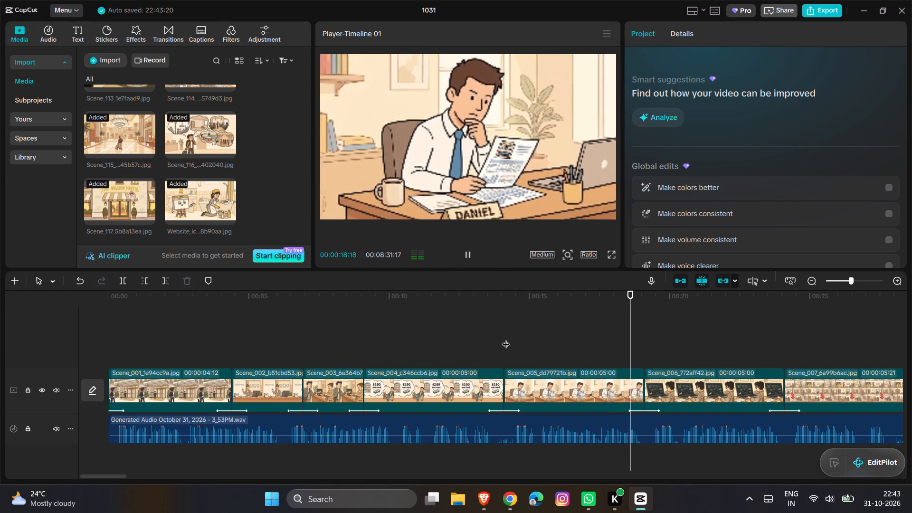
key(space)
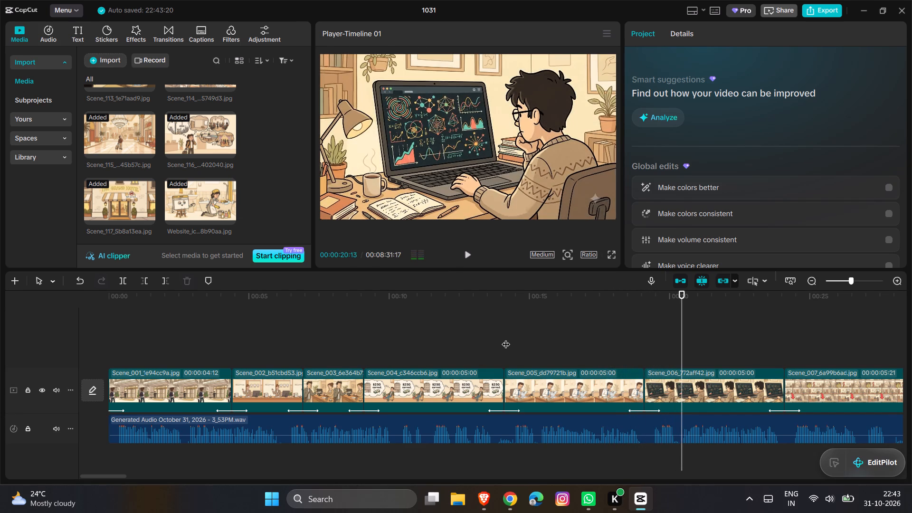
Enlarge the Scene_006 image to a constant 120% scale without adding keyframes.
click(576, 200)
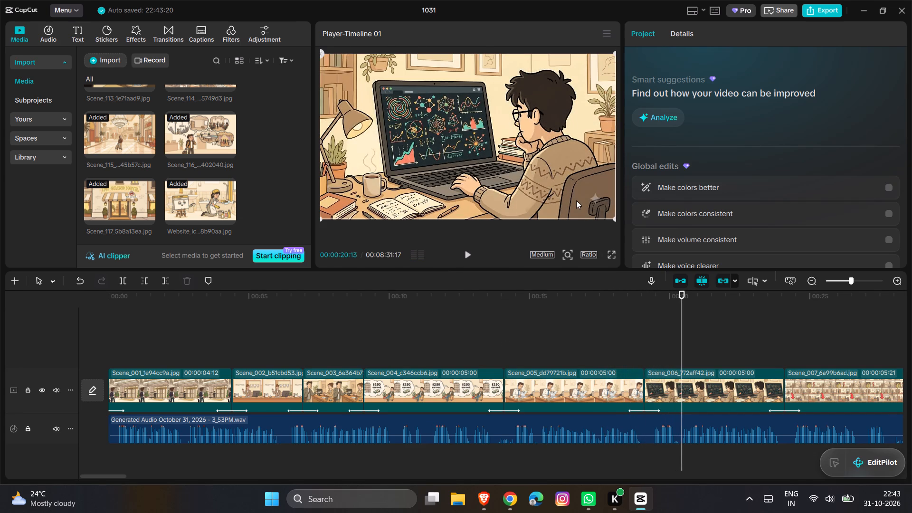
drag(613, 218, 626, 222)
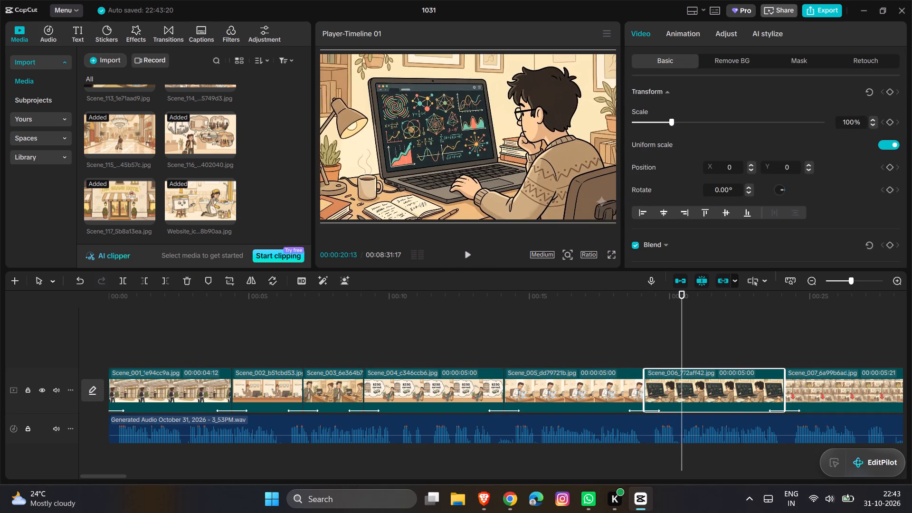
drag(626, 222, 657, 236)
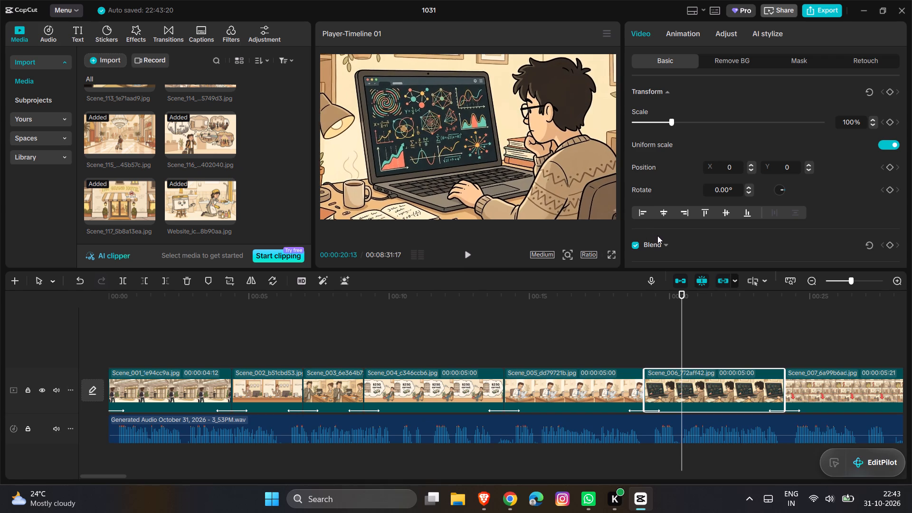
drag(657, 236, 659, 237)
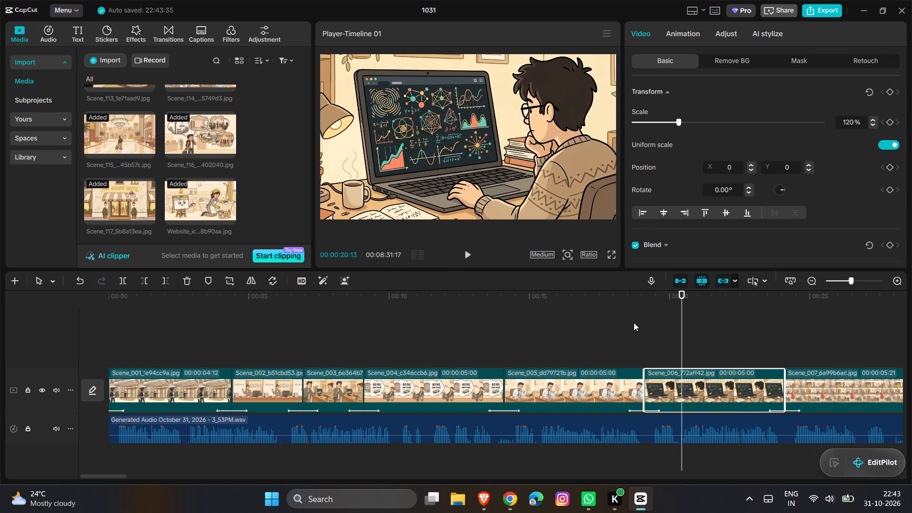
Play back from the end of Scene_005 through Scene_006 into Scene_007 to review the enlarged image.
click(634, 323)
scroll(634, 323, left, 1)
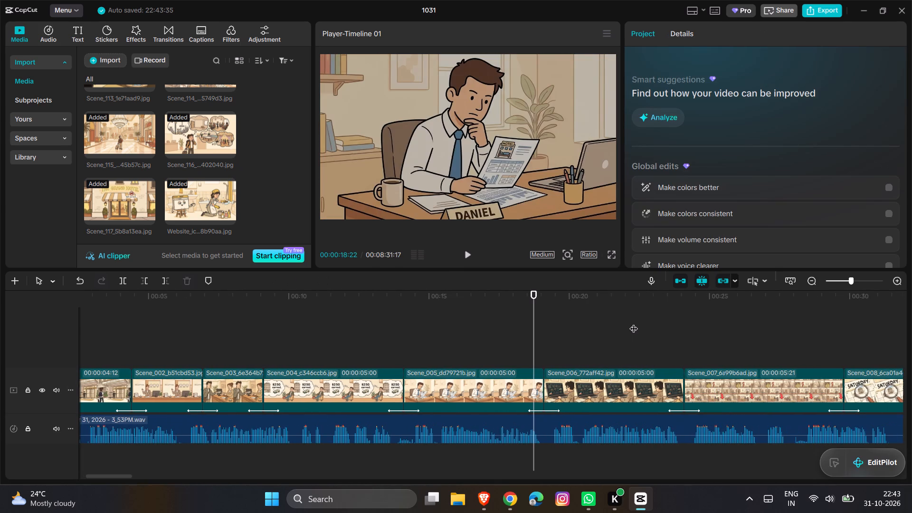
key(space)
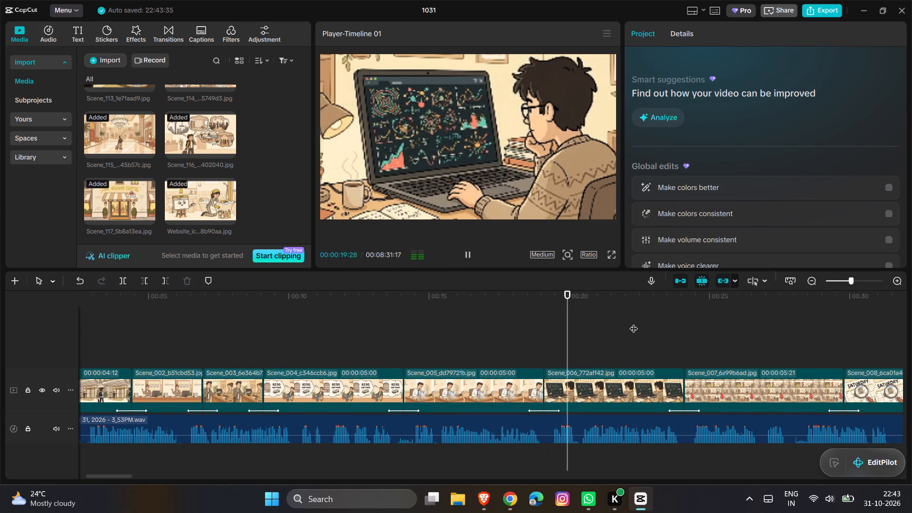
key(space)
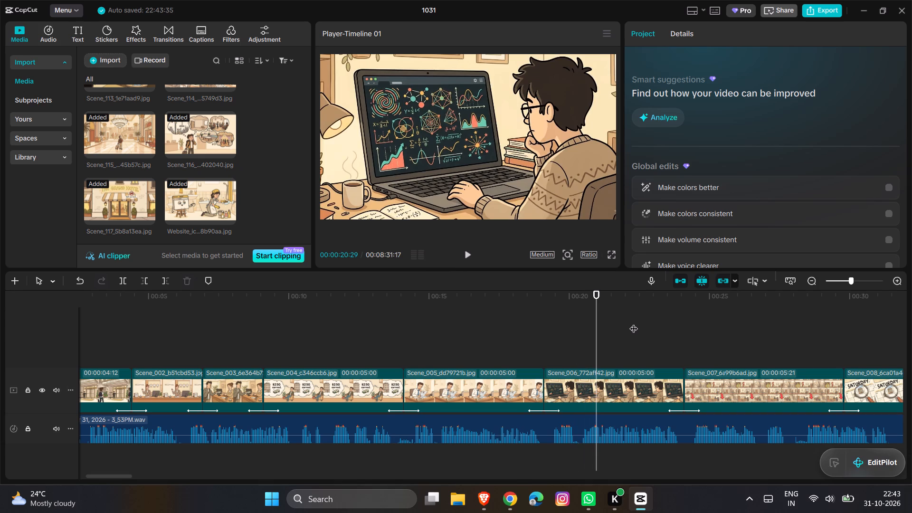
key(space)
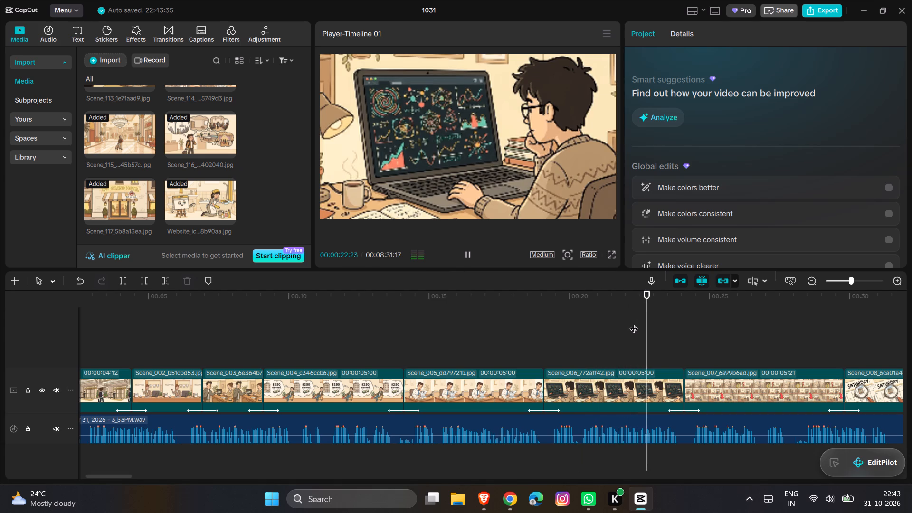
key(space)
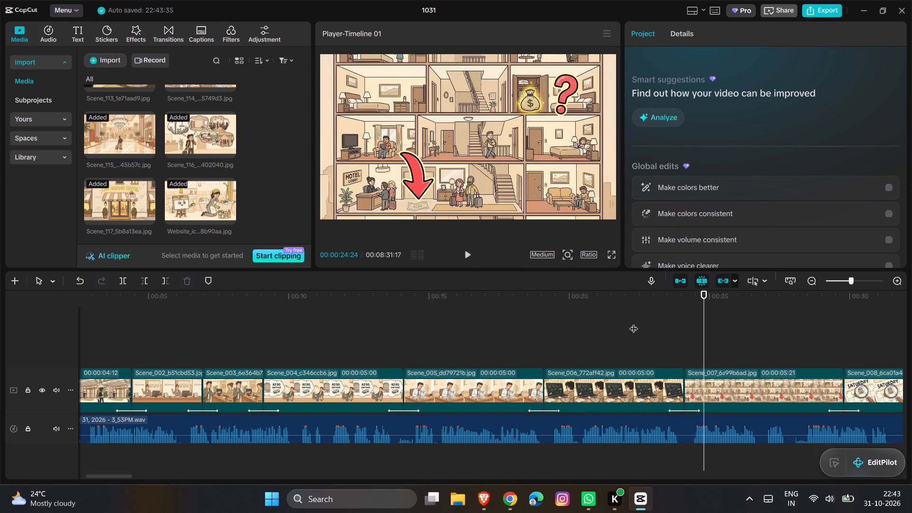
Look through the scenes from Scene_007 to Scene_012, checking the images of Scene_008, Scene_009 and Scene_012 in the preview.
scroll(626, 359, left, 2)
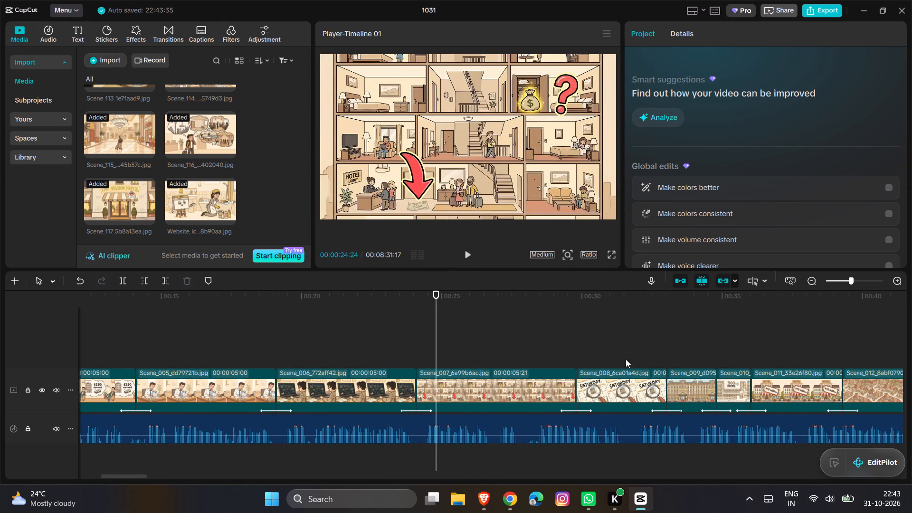
click(606, 354)
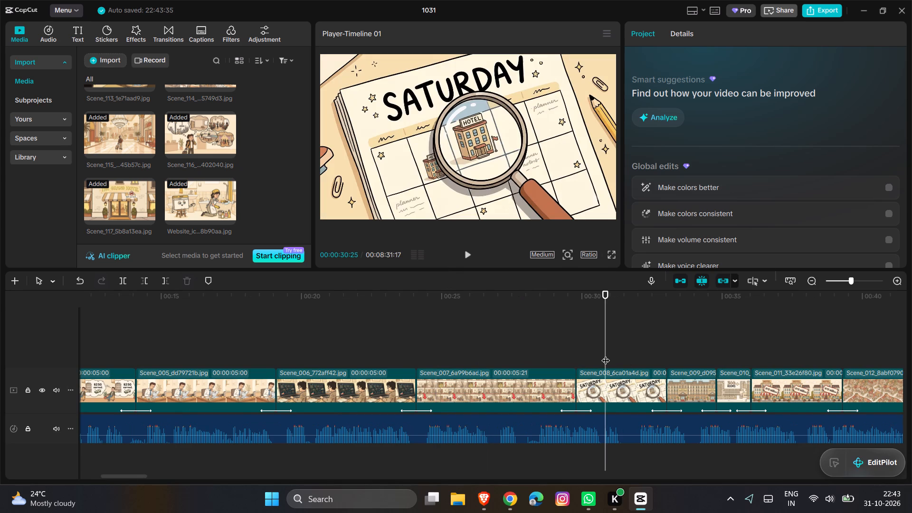
click(696, 350)
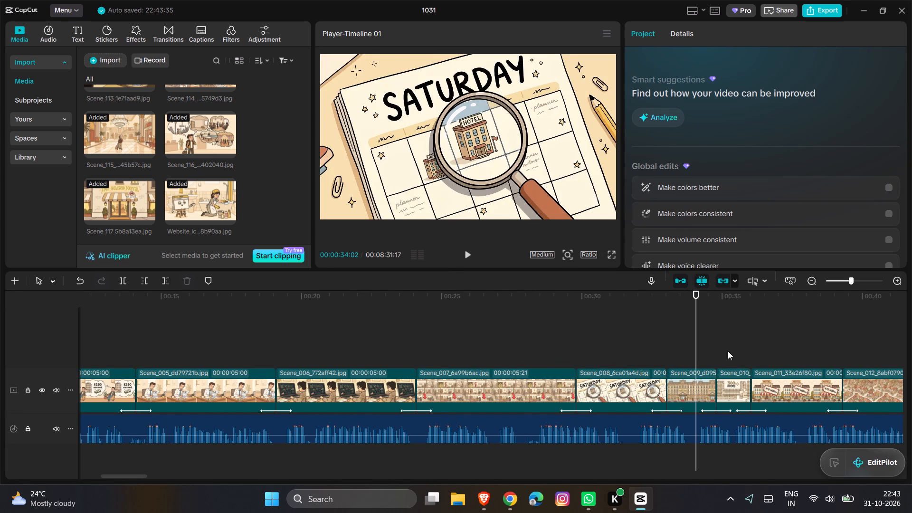
scroll(789, 356, left, 1)
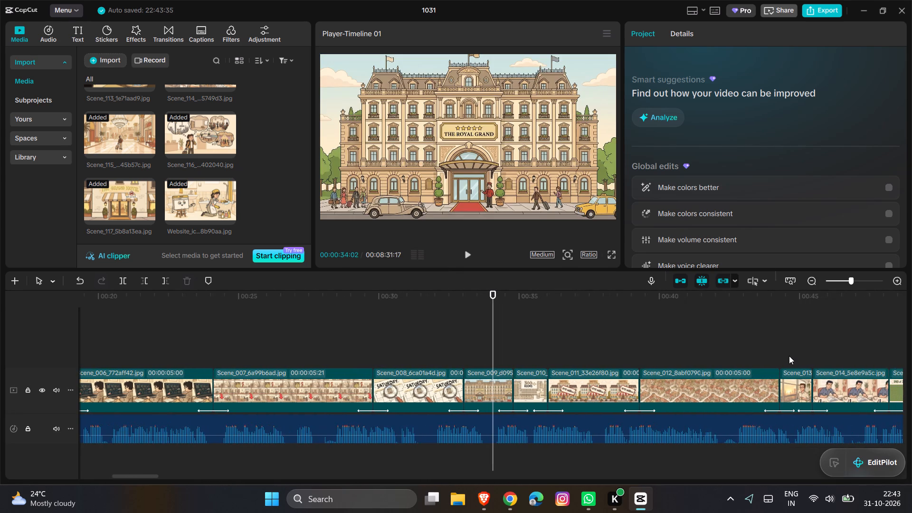
scroll(789, 356, left, 1)
click(668, 337)
click(668, 337)
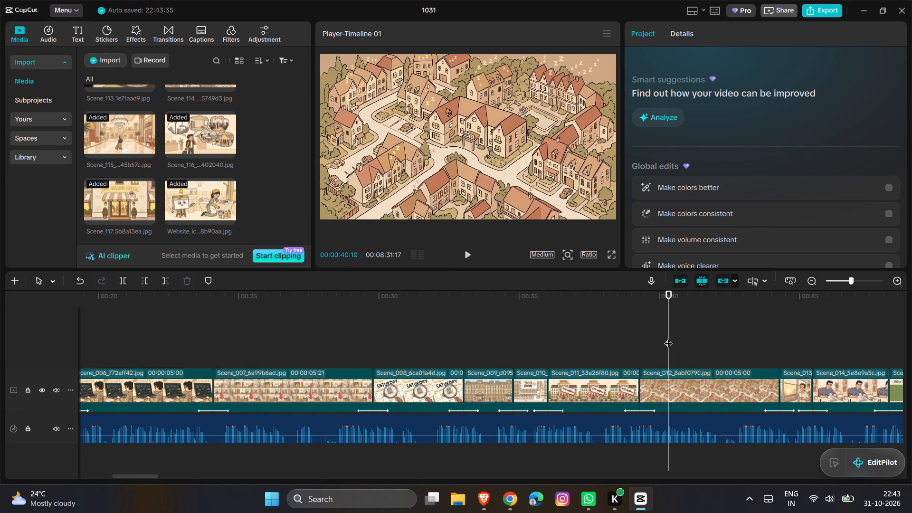
scroll(652, 338, left, 3)
scroll(652, 338, right, 4)
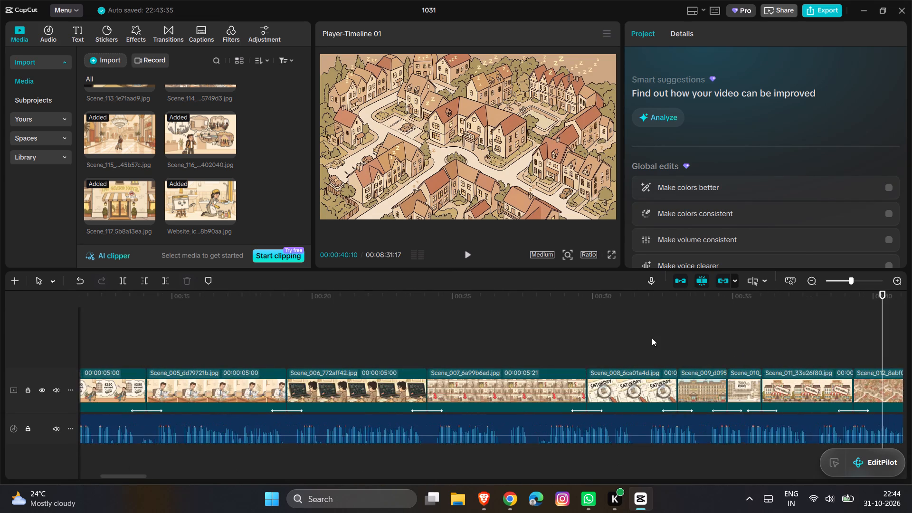
Play back from Scene_005 into Scene_006 to review the zoom and the enlarged image.
scroll(652, 338, right, 2)
click(521, 347)
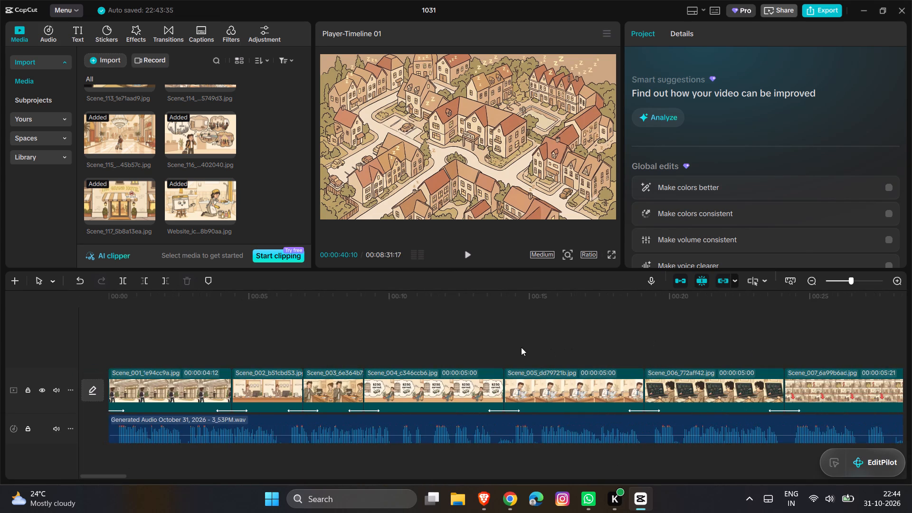
key(space)
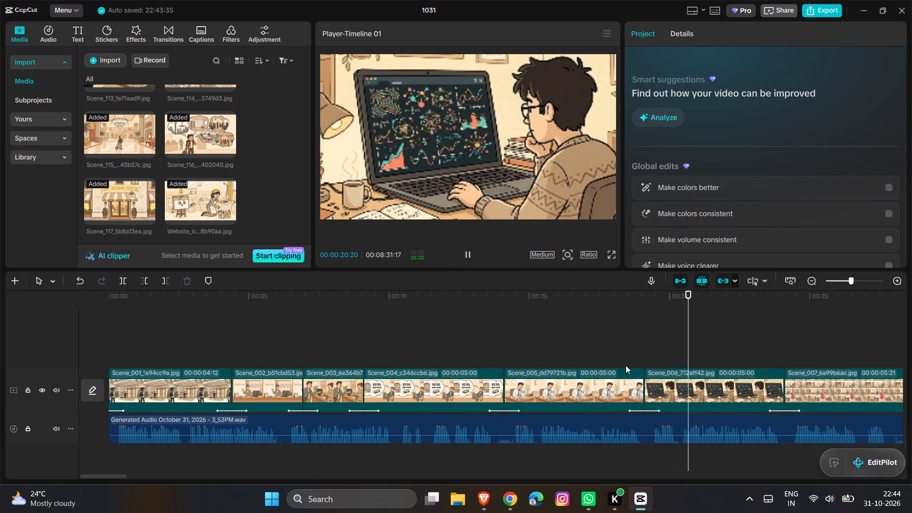
scroll(626, 365, left, 2)
key(space)
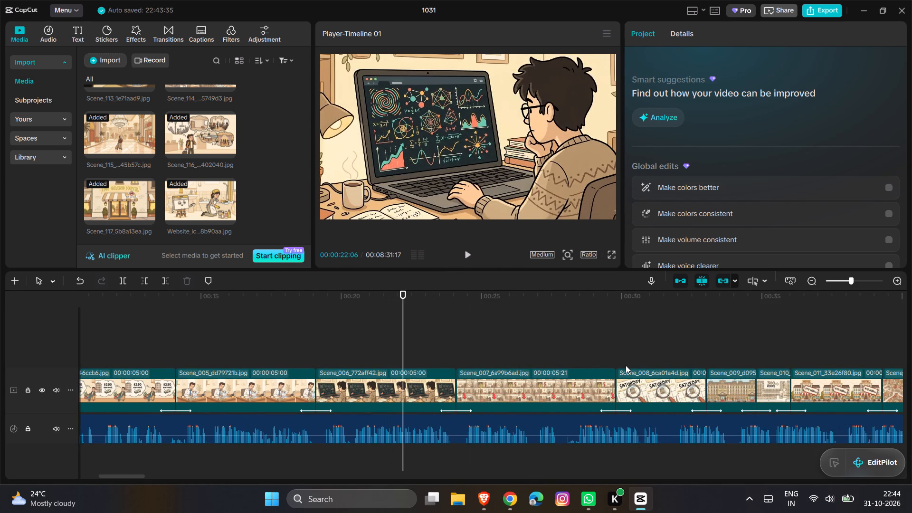
Keyframe a zoom-in on Scene_006 from 120% scale at 00:00:19:12 to 130% at 00:00:23:20.
click(398, 380)
click(378, 379)
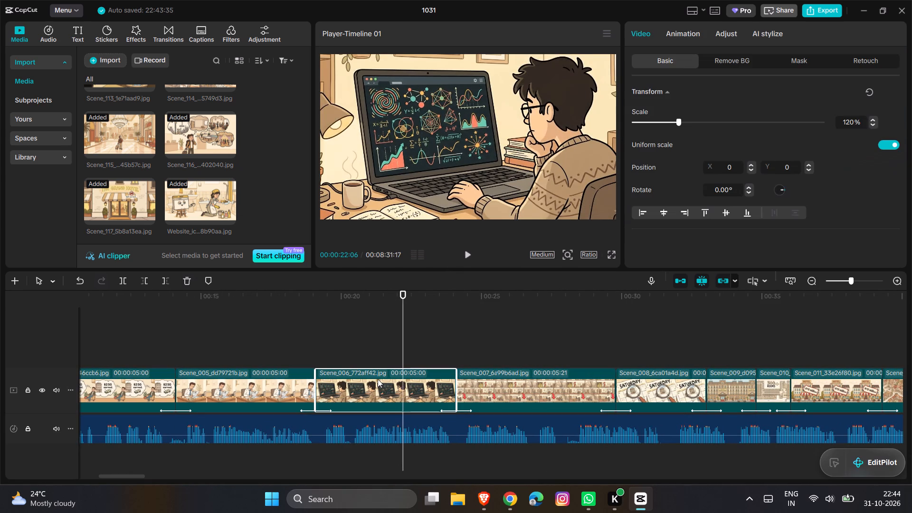
click(324, 353)
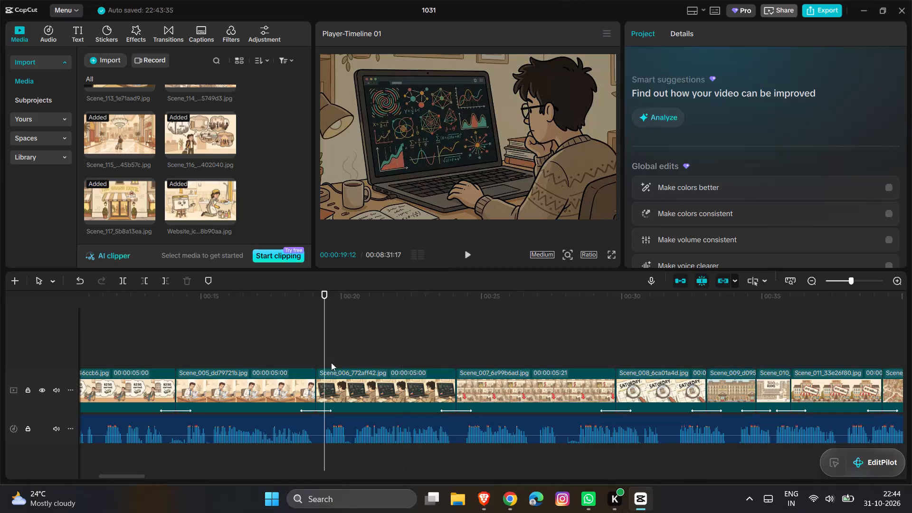
click(345, 394)
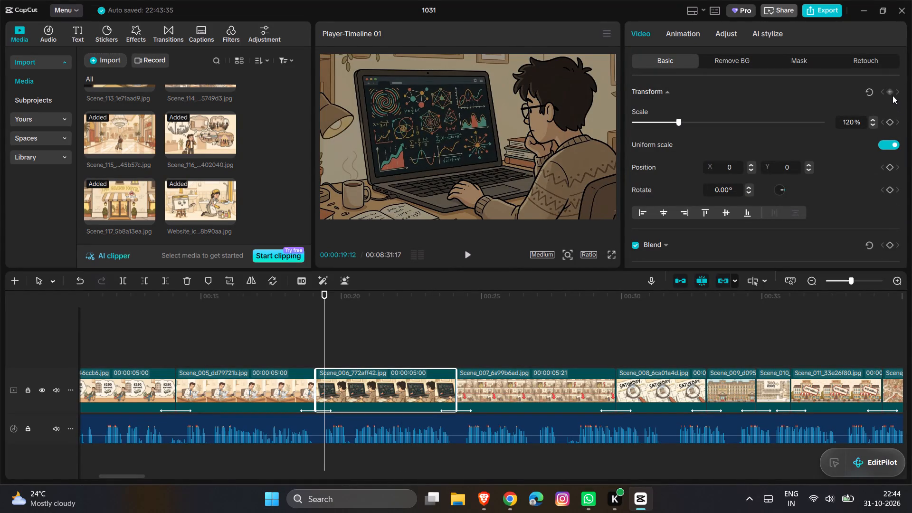
click(892, 95)
click(444, 348)
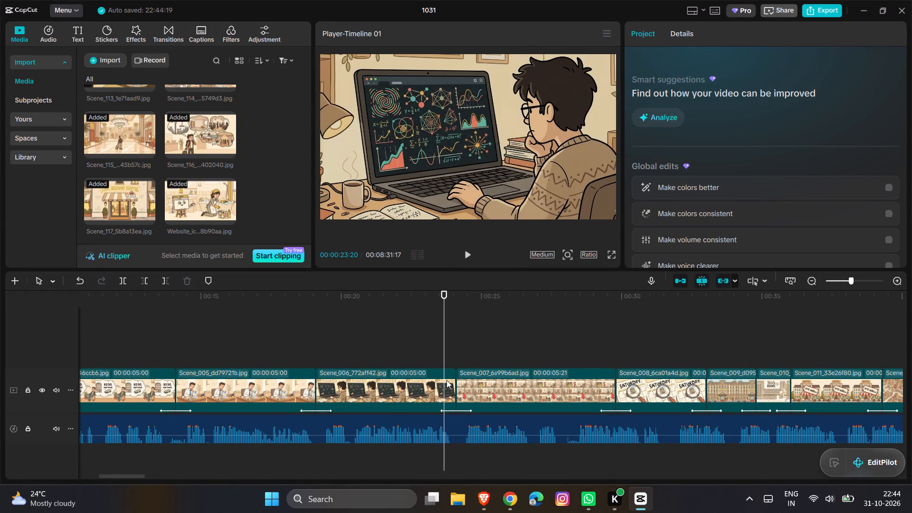
click(446, 380)
click(887, 93)
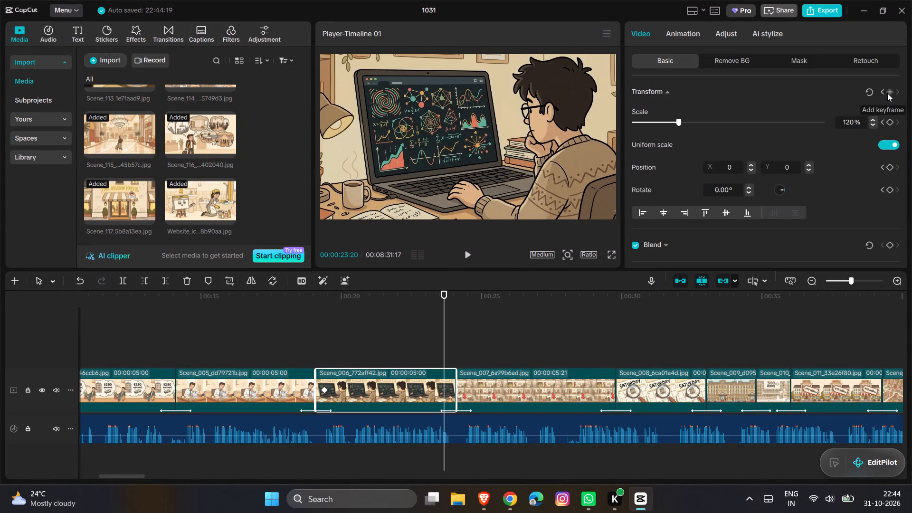
click(597, 194)
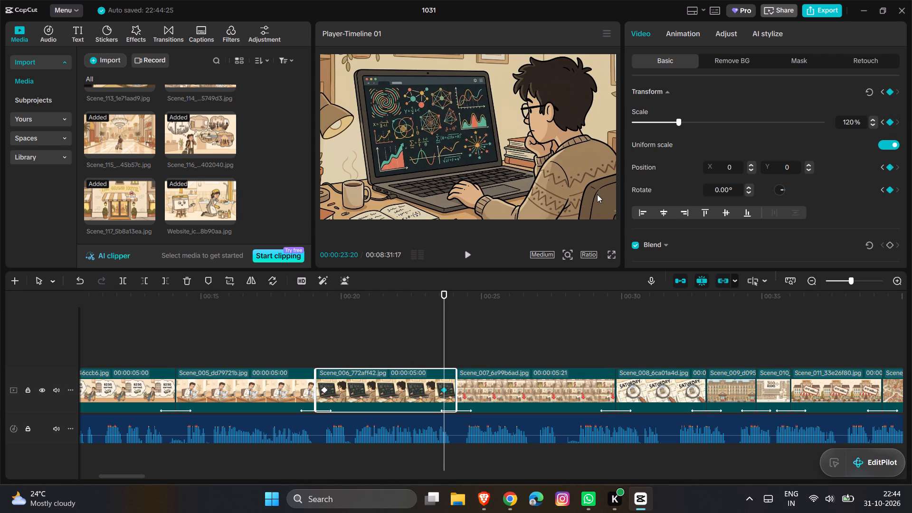
click(603, 211)
click(603, 211)
ctrl+scroll(603, 211, down, 2)
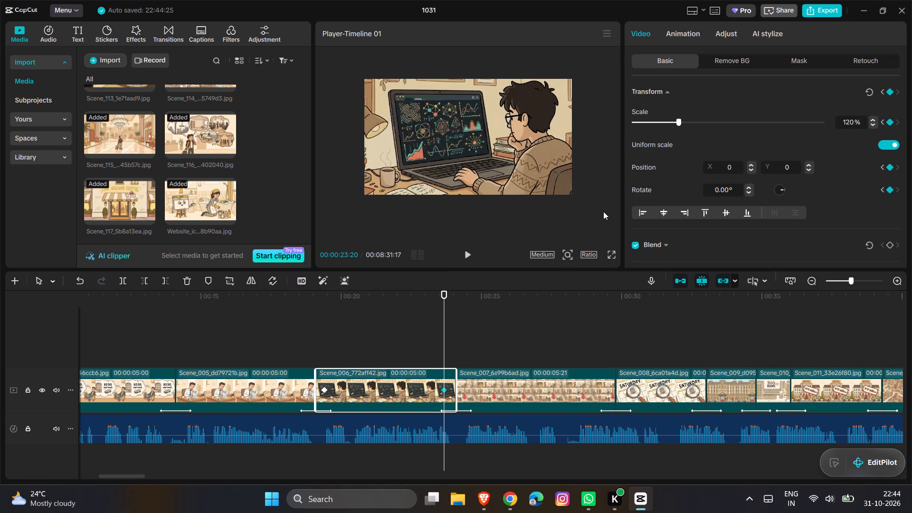
ctrl+scroll(603, 211, down, 3)
drag(558, 189, 570, 193)
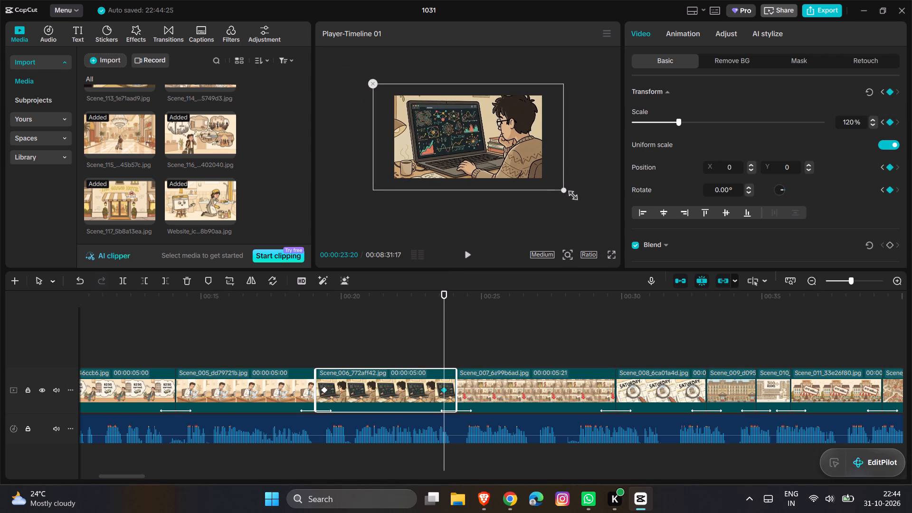
drag(570, 193, 570, 193)
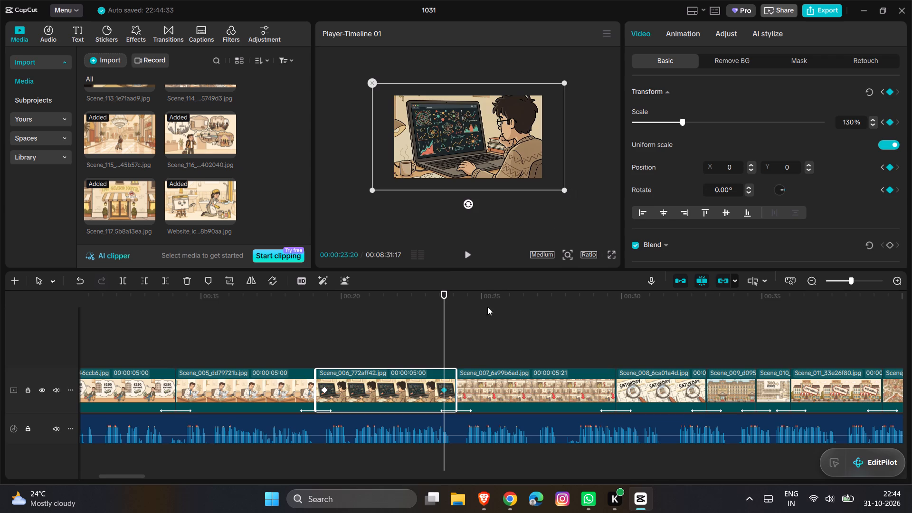
Keyframe a zoom-in on Scene_007 from 100% scale at 00:00:24:12 to 124% at 00:00:29:14.
click(469, 338)
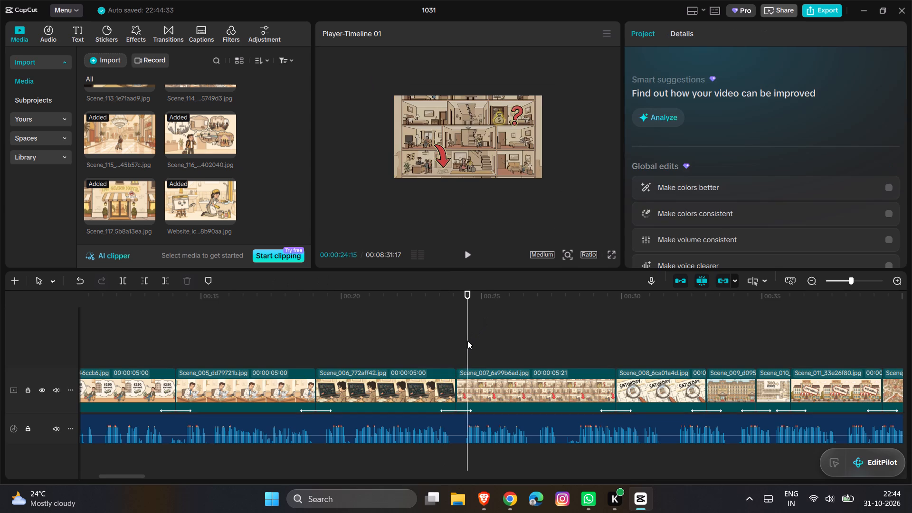
click(459, 346)
click(461, 346)
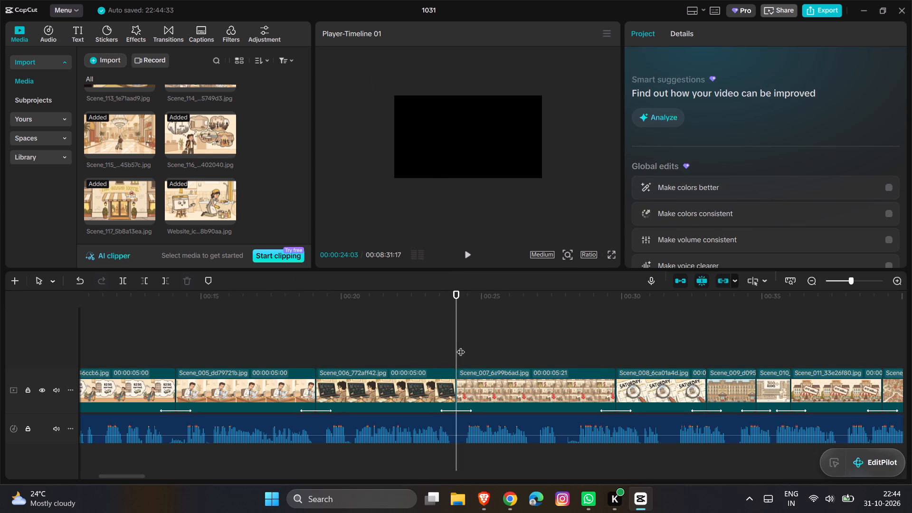
ctrl+scroll(515, 180, up, 2)
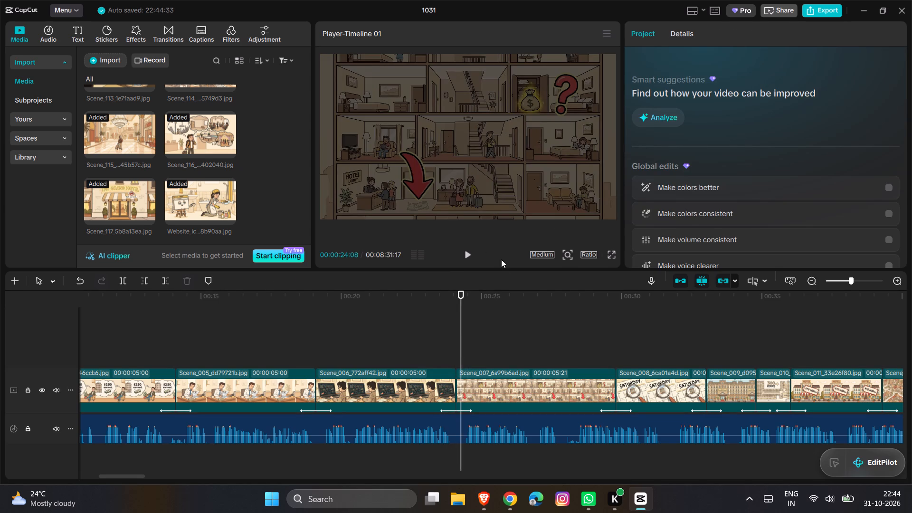
click(465, 335)
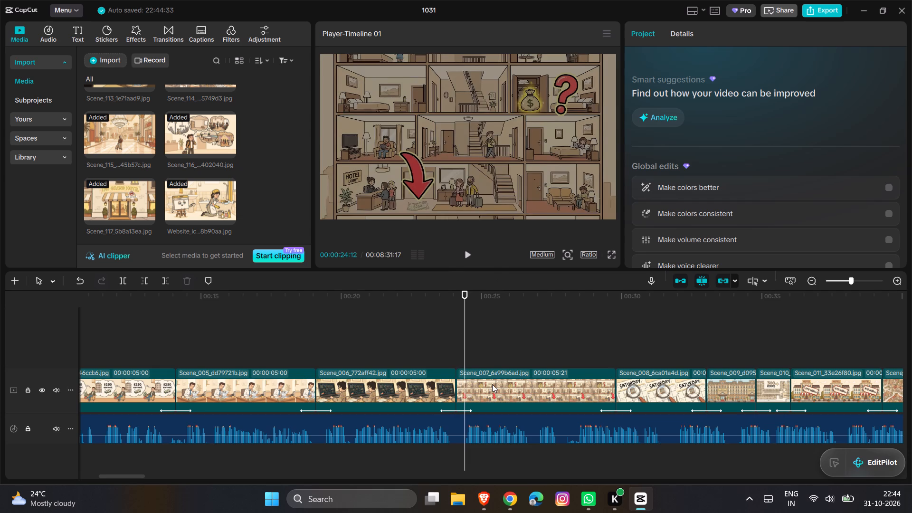
click(492, 384)
click(891, 92)
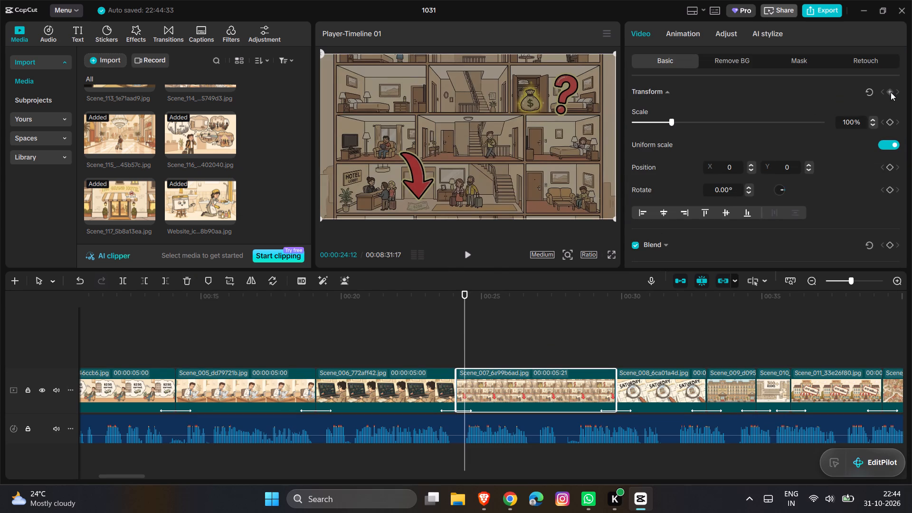
drag(465, 334, 607, 331)
click(893, 95)
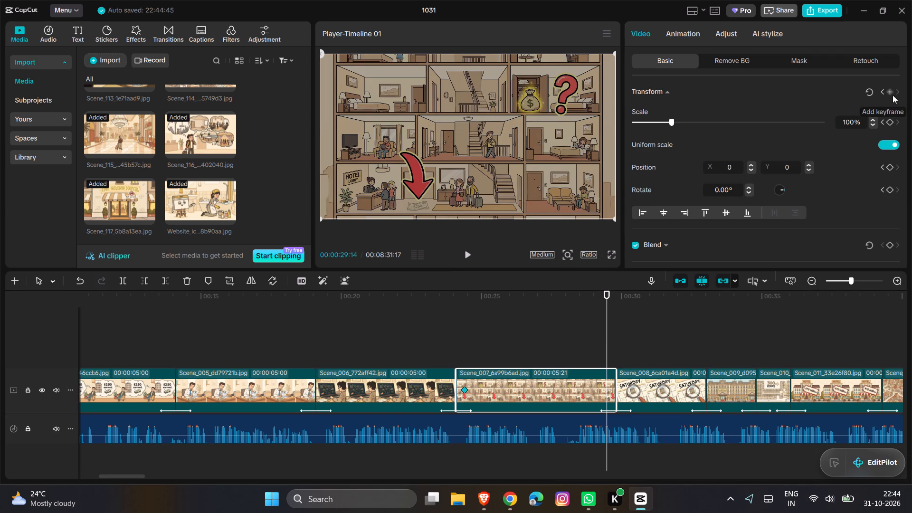
drag(612, 218, 653, 232)
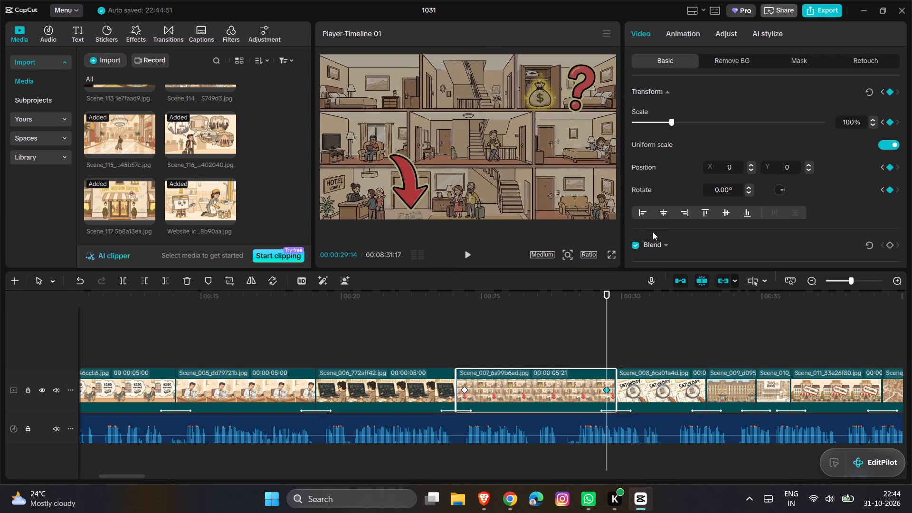
drag(653, 232, 670, 238)
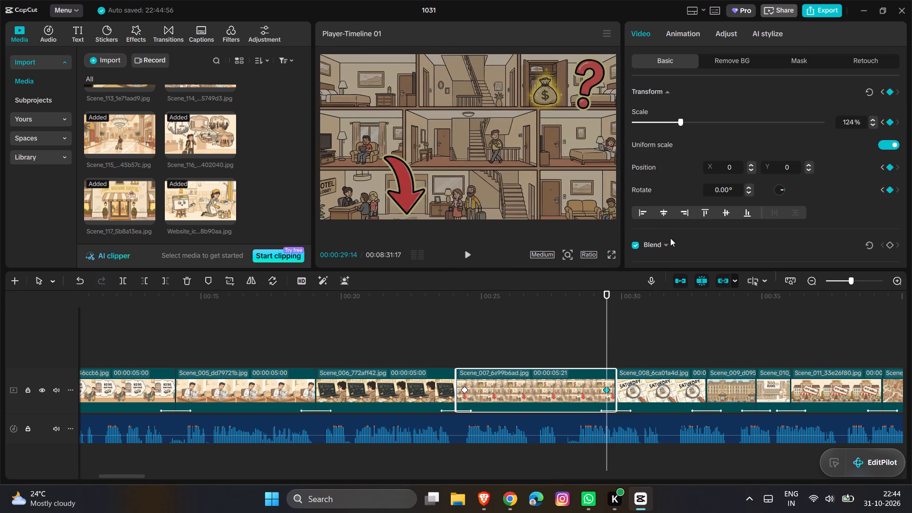
Play back from the start of Scene_007 into Scene_012 to review the zoom and the scenes following it.
click(456, 347)
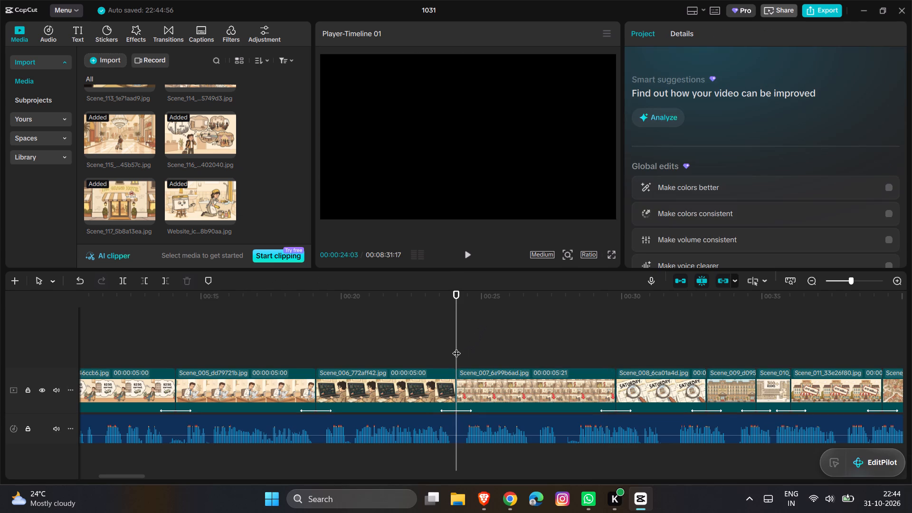
key(space)
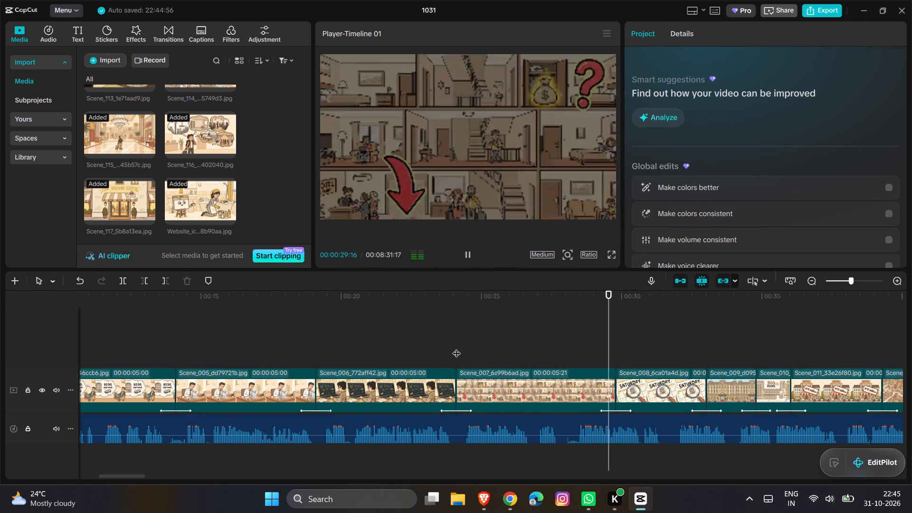
key(space)
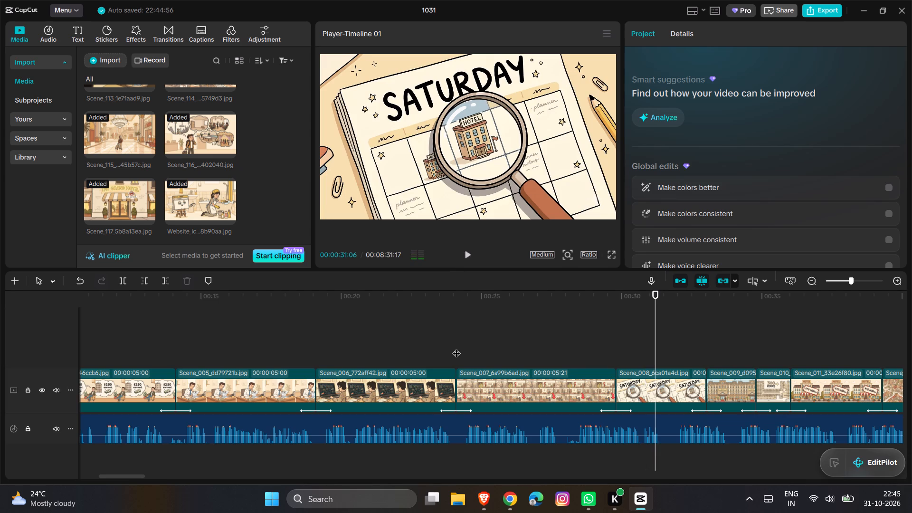
key(space)
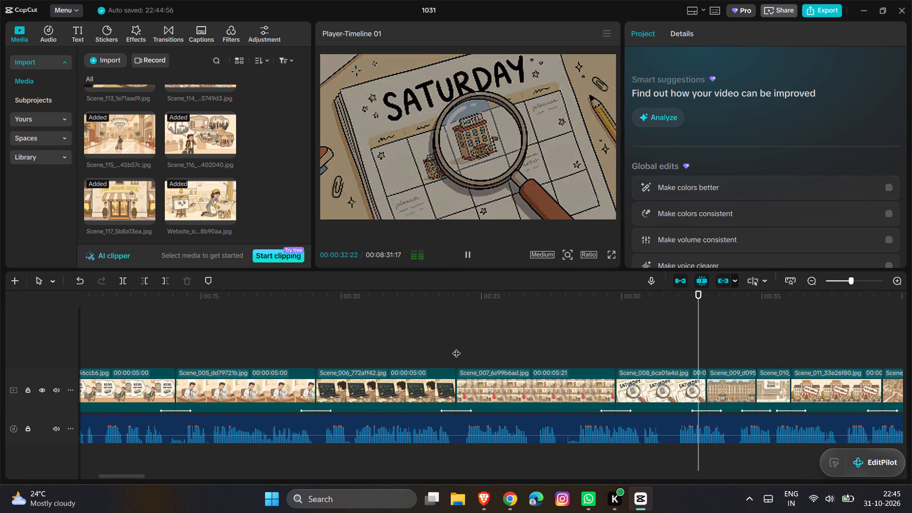
scroll(456, 347, left, 2)
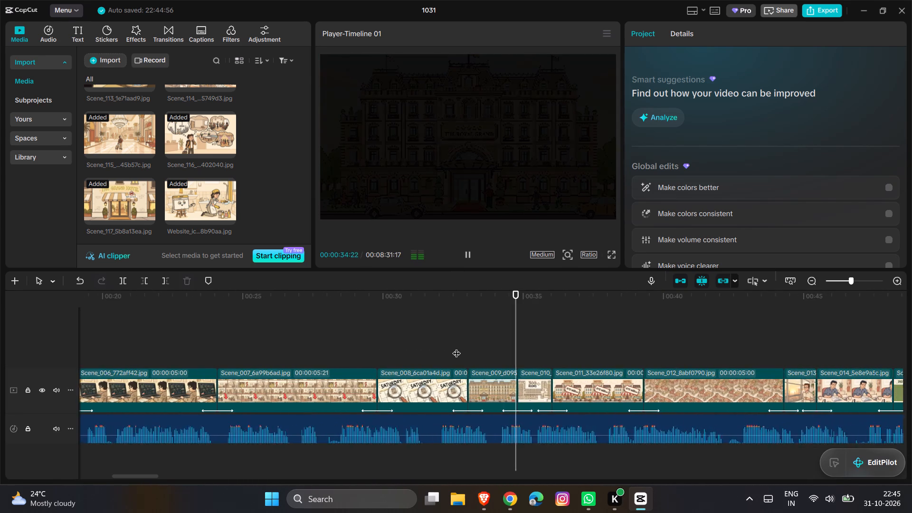
scroll(456, 347, left, 1)
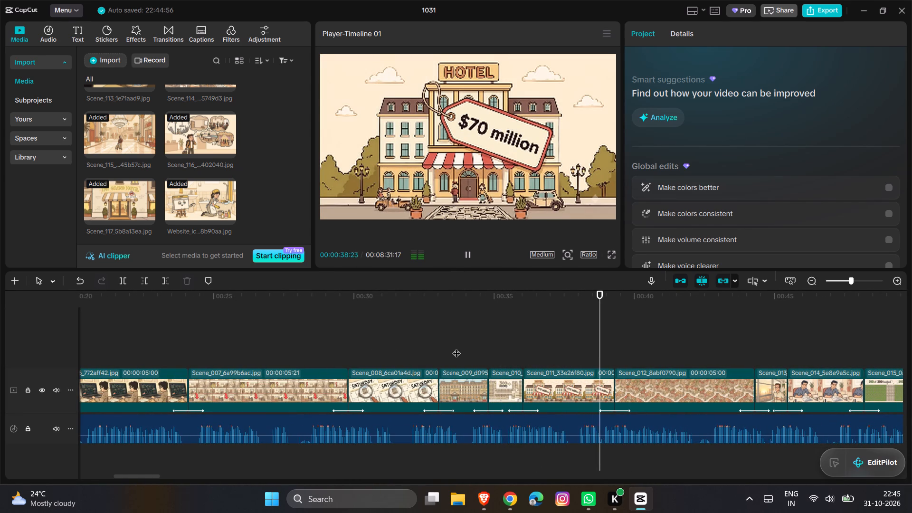
key(space)
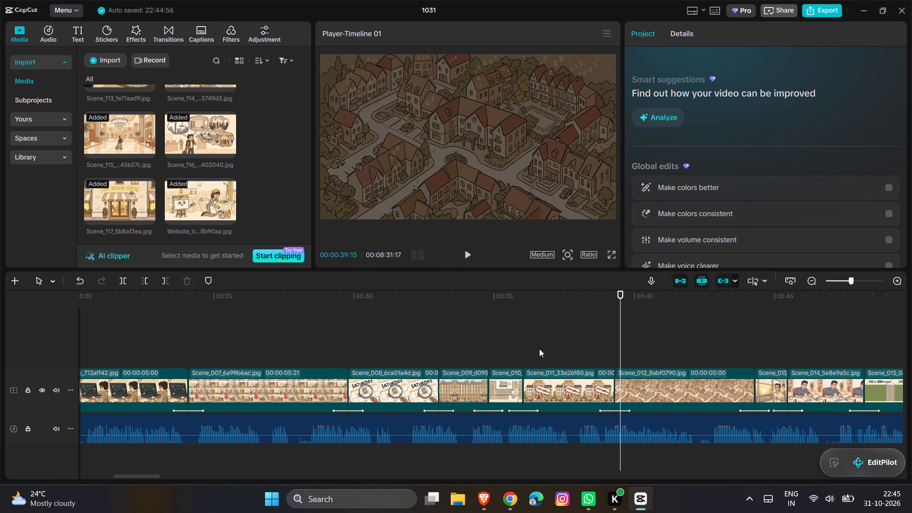
Keyframe a zoom-in on Scene_011 from 100% scale at 00:00:36:11 to 115% at 00:00:38:29.
click(532, 350)
click(535, 392)
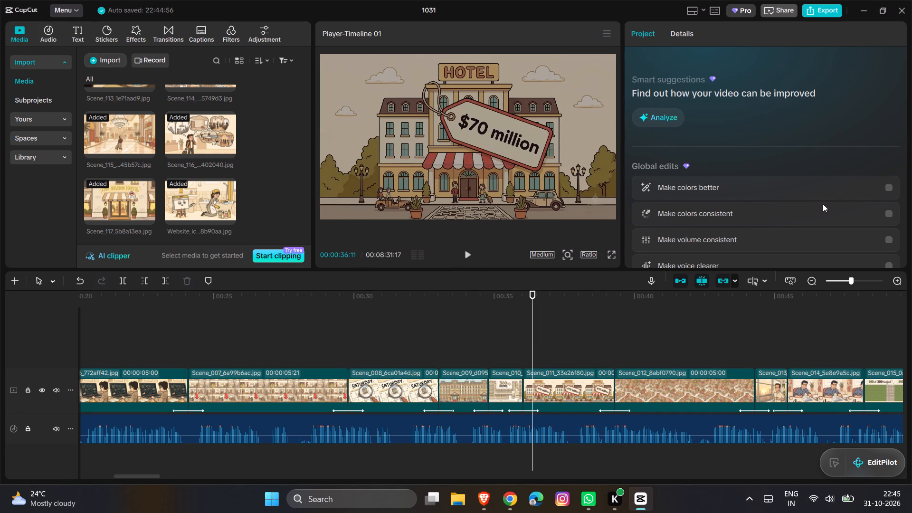
click(892, 96)
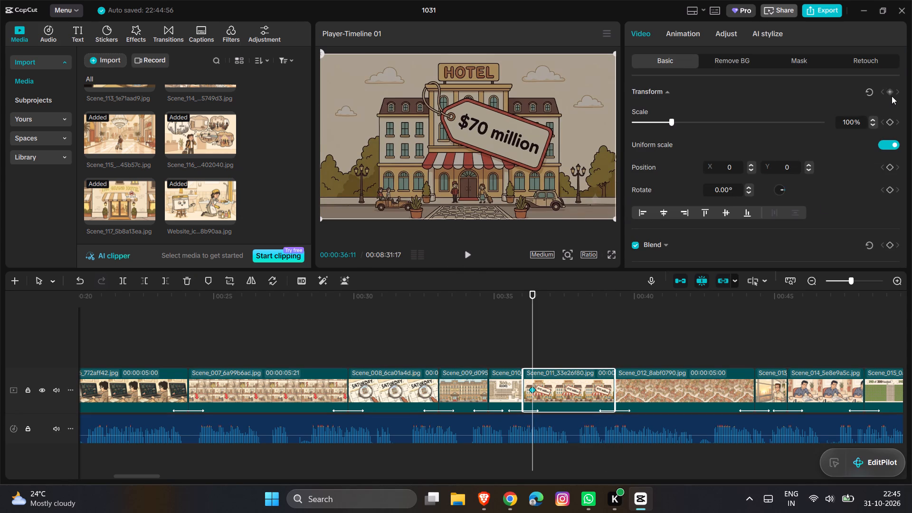
click(606, 342)
click(592, 391)
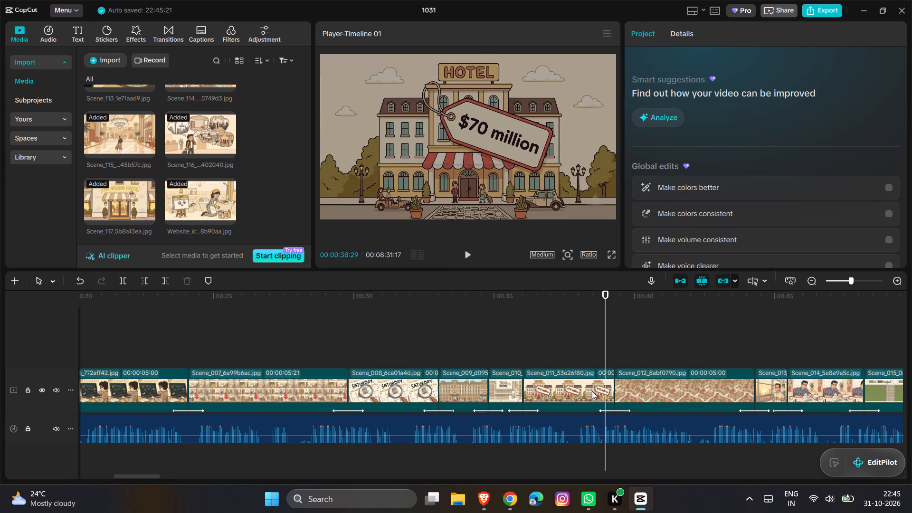
click(888, 94)
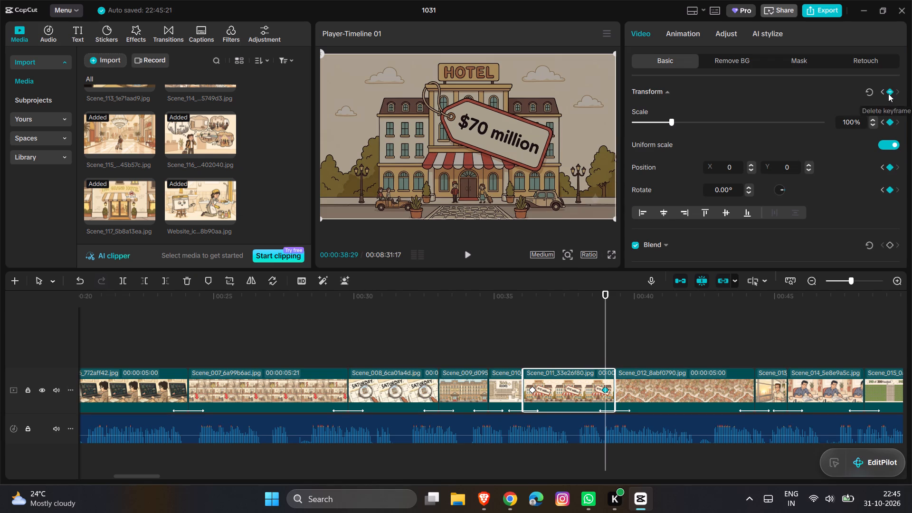
drag(614, 218, 633, 230)
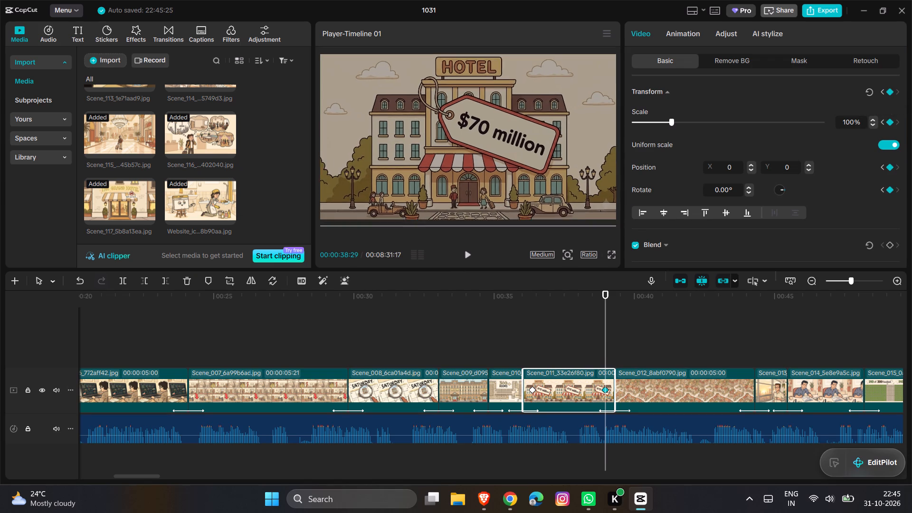
drag(633, 230, 648, 236)
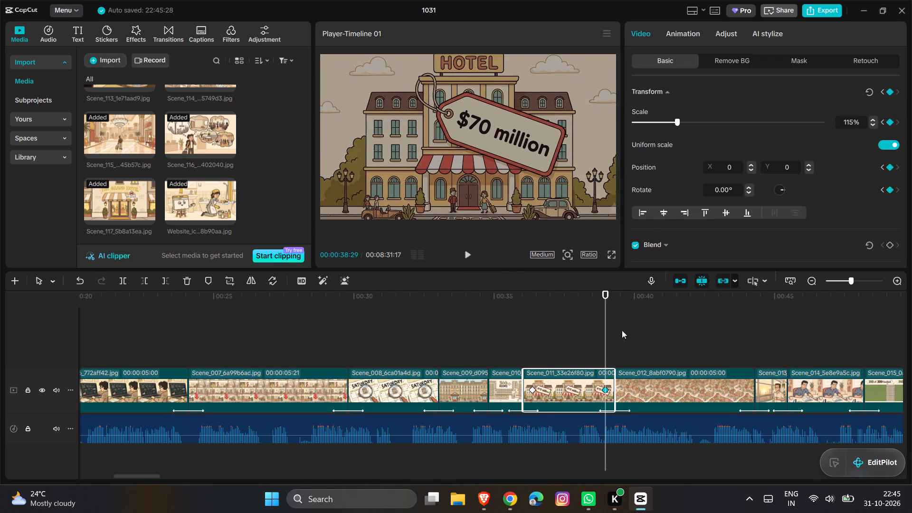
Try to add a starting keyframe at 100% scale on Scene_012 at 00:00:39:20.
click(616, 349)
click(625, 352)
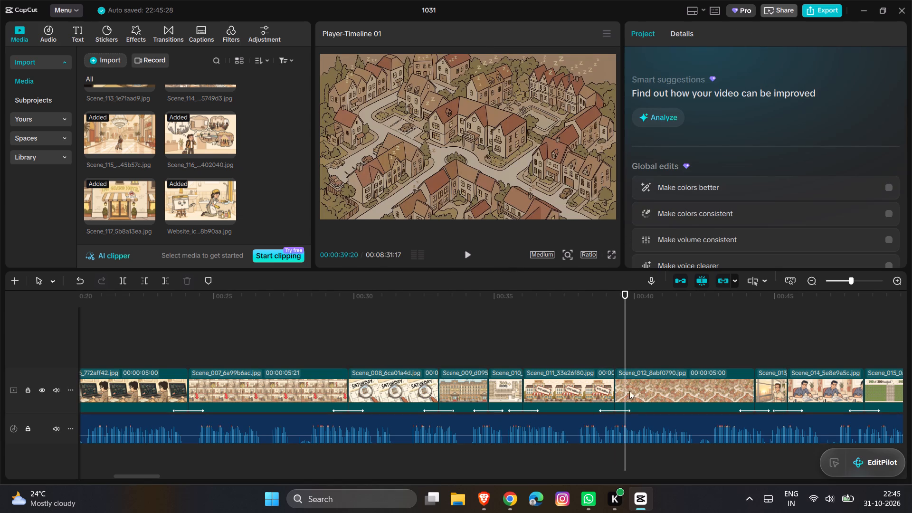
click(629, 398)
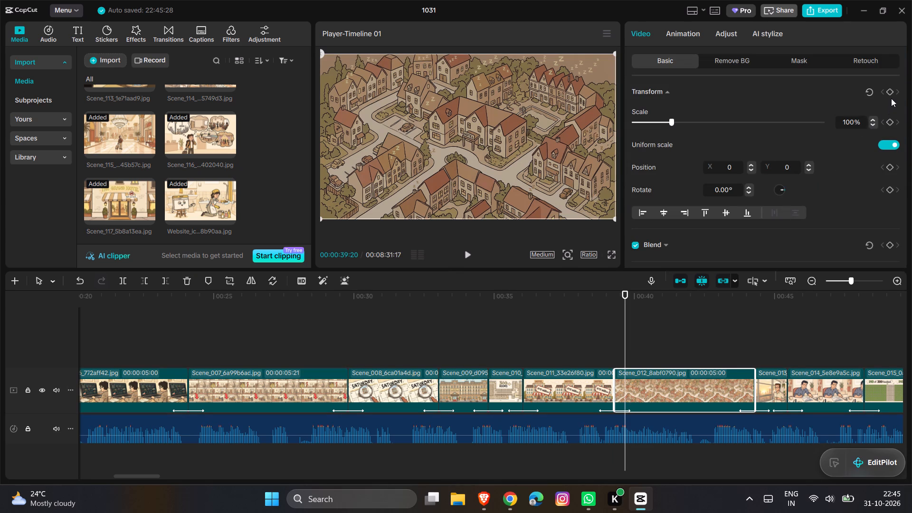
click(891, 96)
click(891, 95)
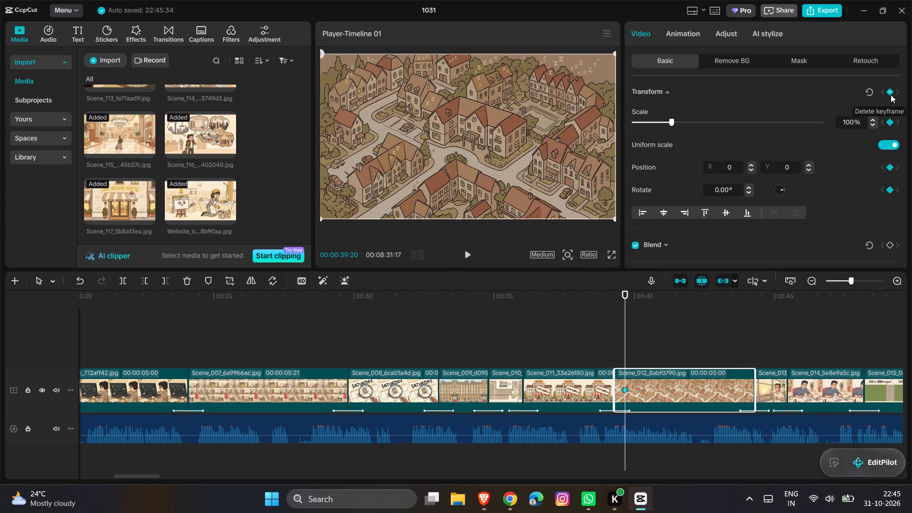
Add a keyframe on Scene_012 at 00:00:43:27 and enlarge the image to 121% scale.
click(743, 348)
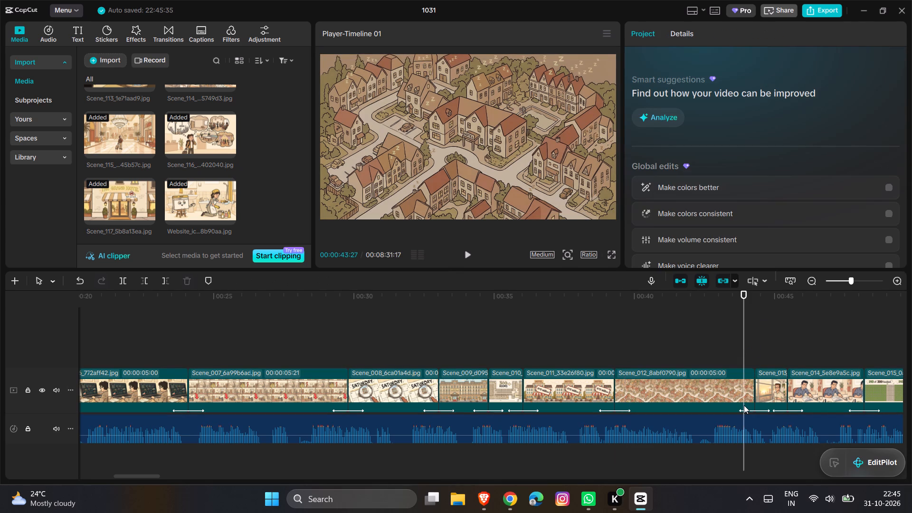
click(744, 405)
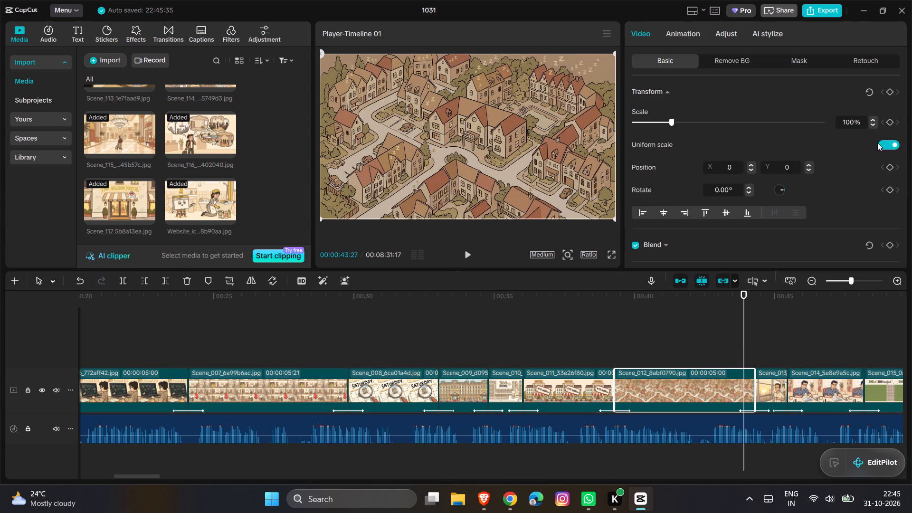
click(894, 91)
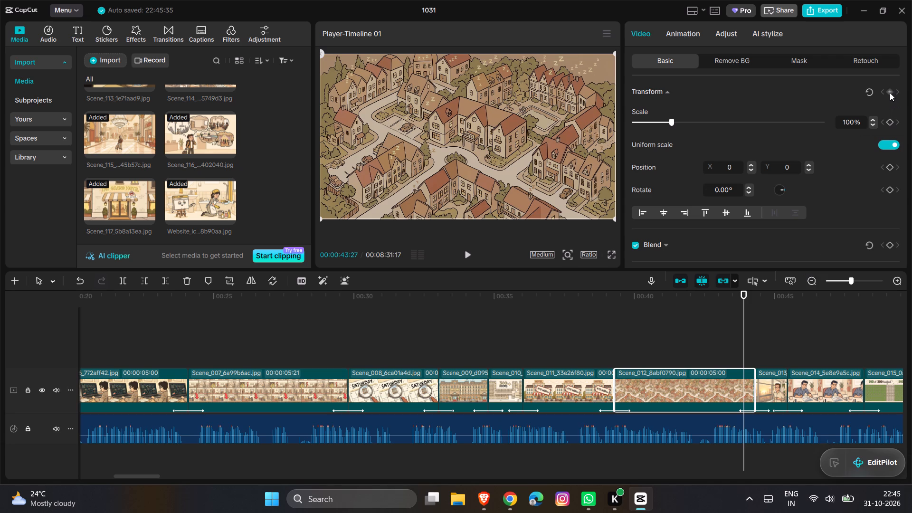
click(890, 93)
drag(611, 216, 662, 234)
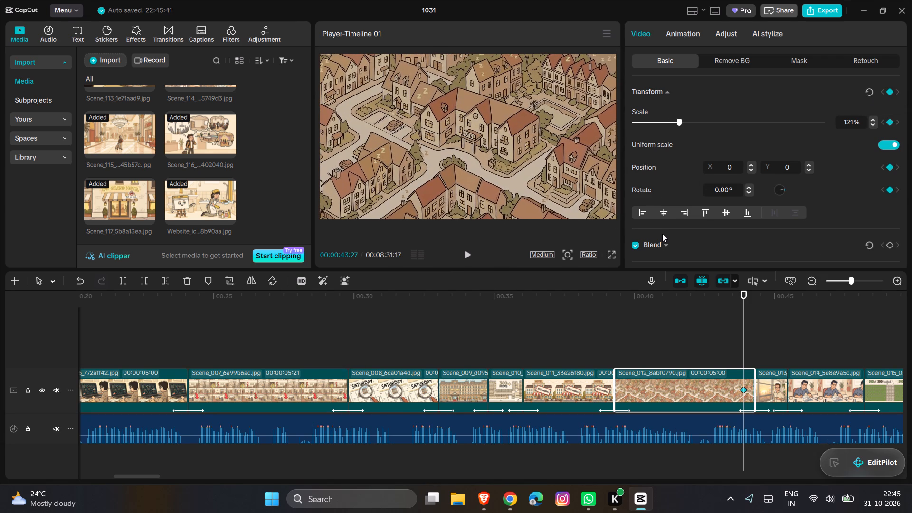
Play back from the end of Scene_012 into Scene_023 to review the scenes in between.
scroll(602, 318, left, 1)
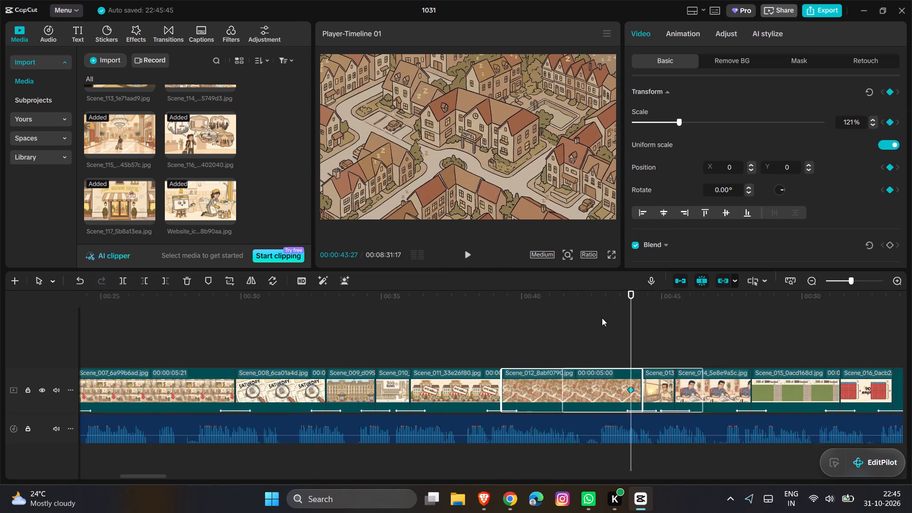
scroll(602, 318, left, 2)
key(space)
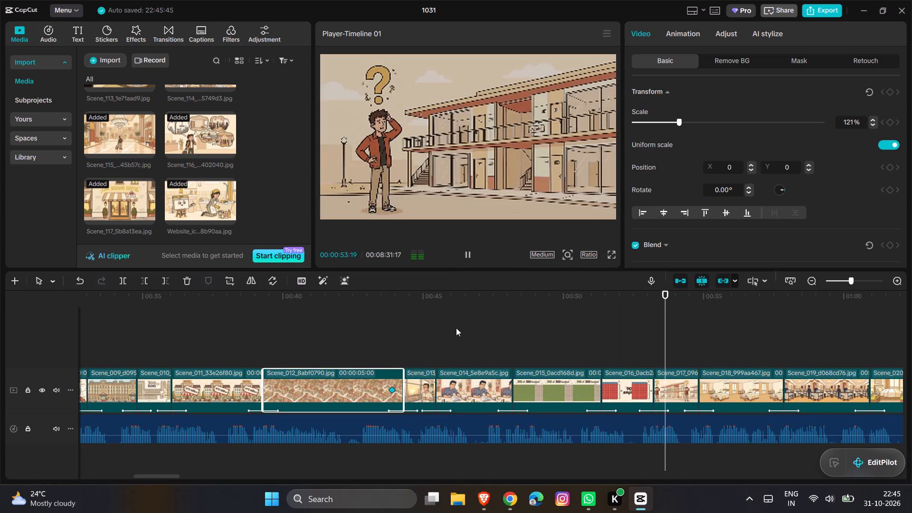
scroll(456, 328, left, 1)
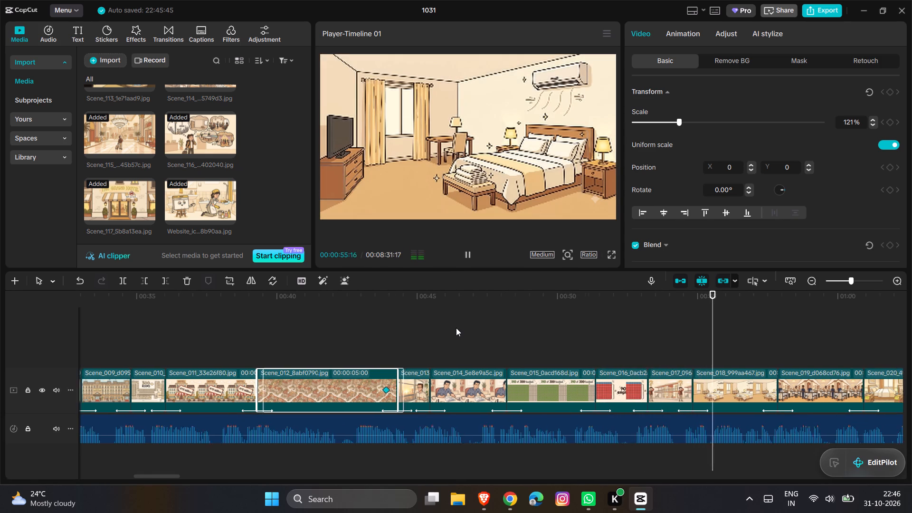
scroll(456, 328, left, 1)
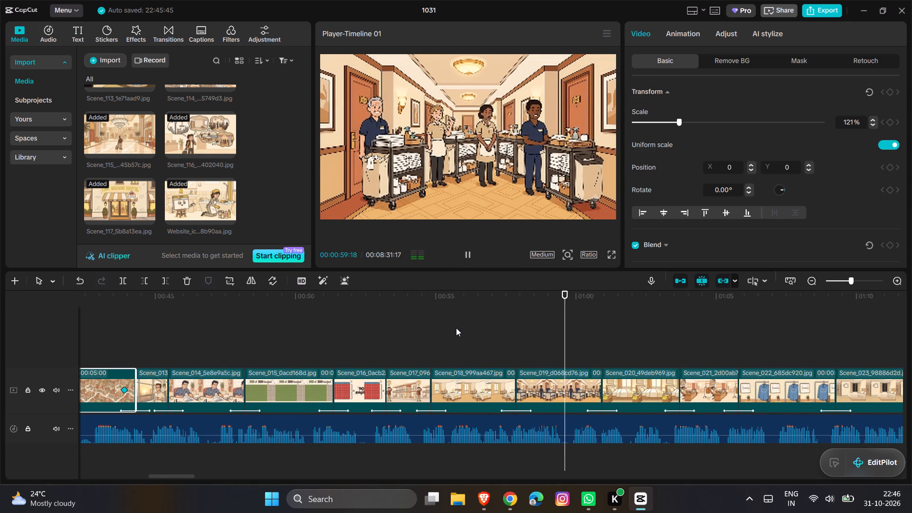
key(space)
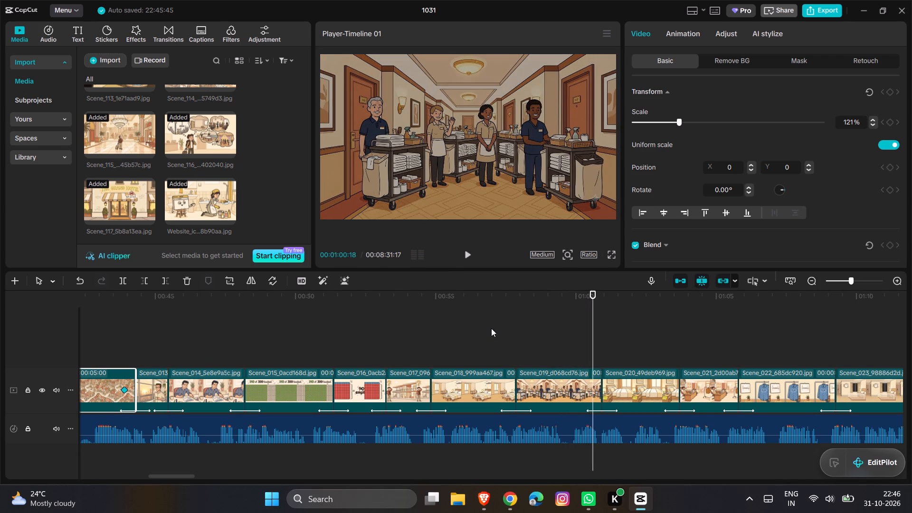
key(space)
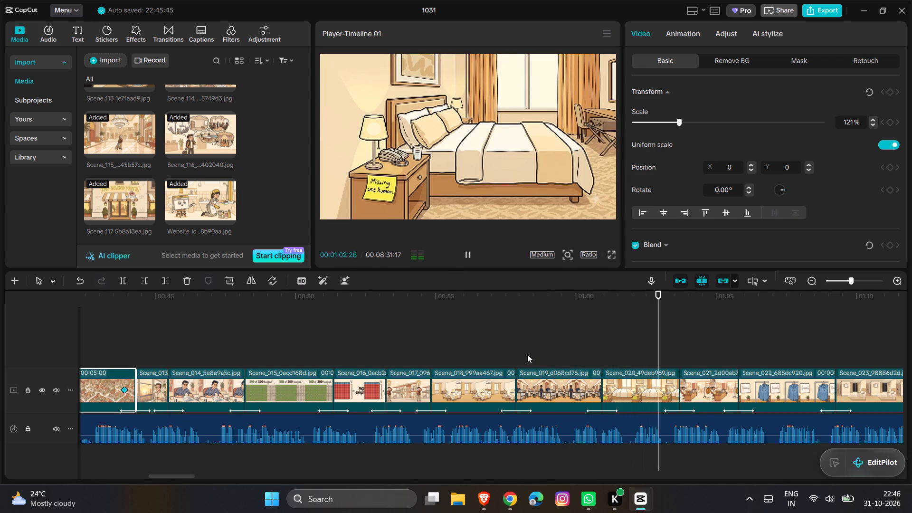
scroll(527, 354, left, 1)
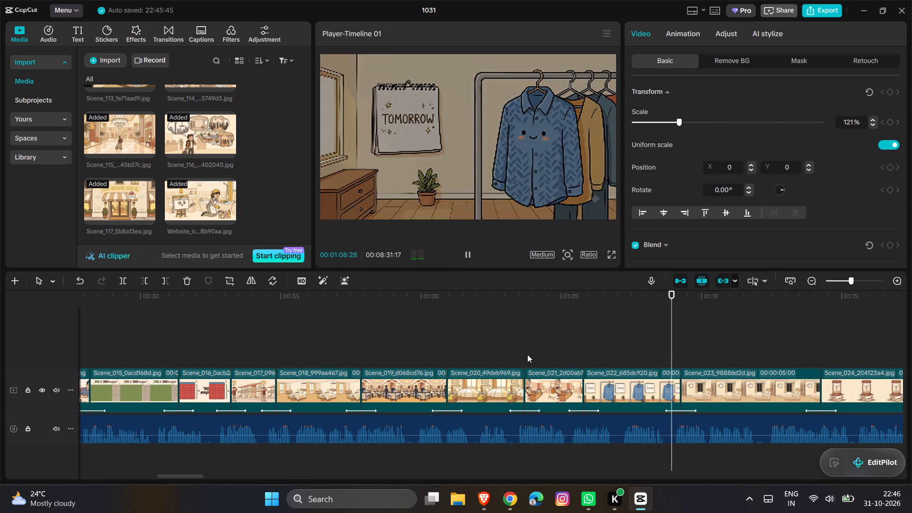
scroll(527, 354, left, 1)
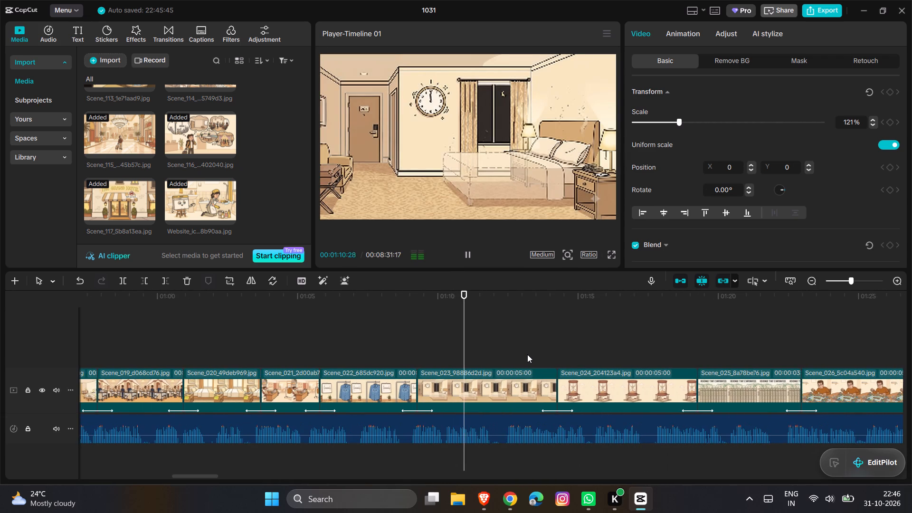
key(space)
Keyframe a zoom-in on Scene_023 from 100% scale at 00:01:09:15 to 121% at 00:01:13:25.
click(424, 352)
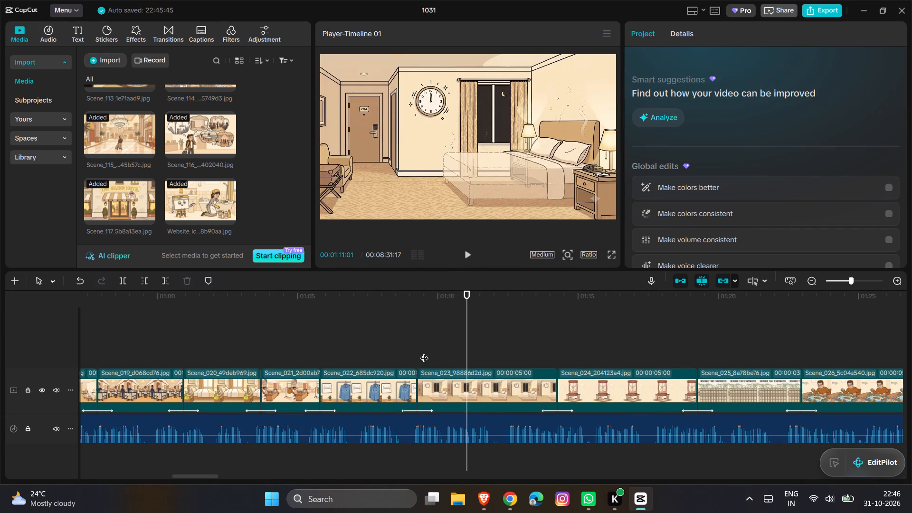
click(454, 379)
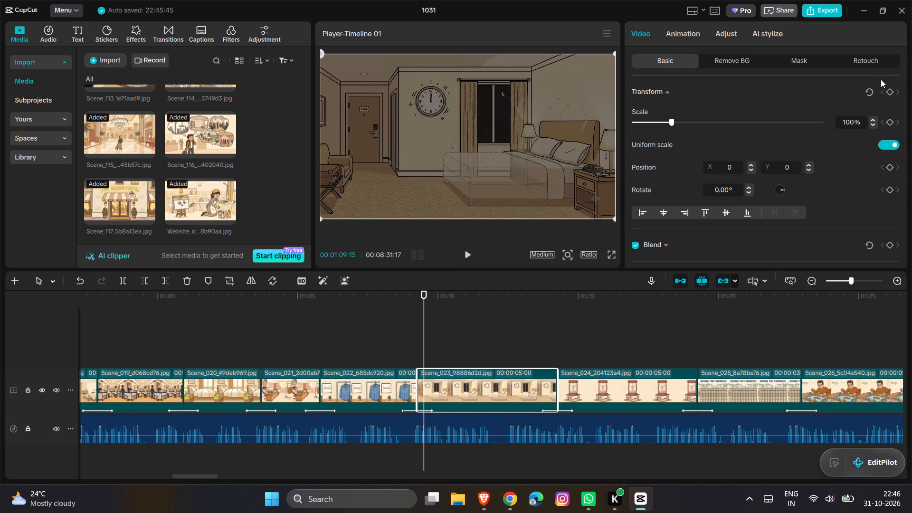
click(889, 91)
click(546, 342)
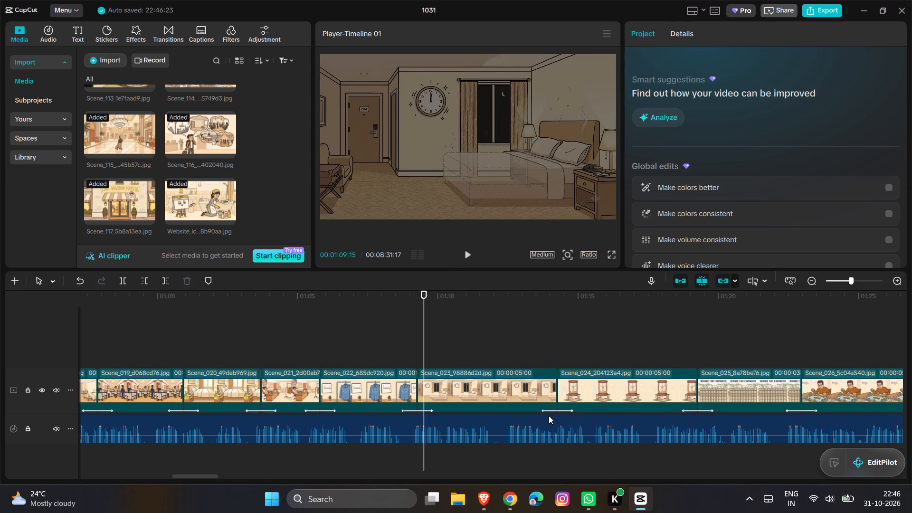
click(549, 416)
click(543, 390)
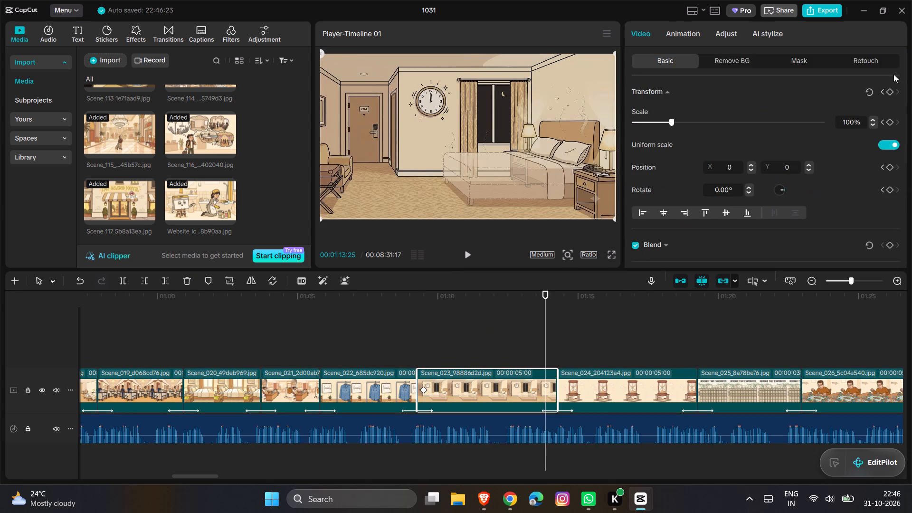
click(892, 91)
click(616, 218)
drag(613, 218, 648, 229)
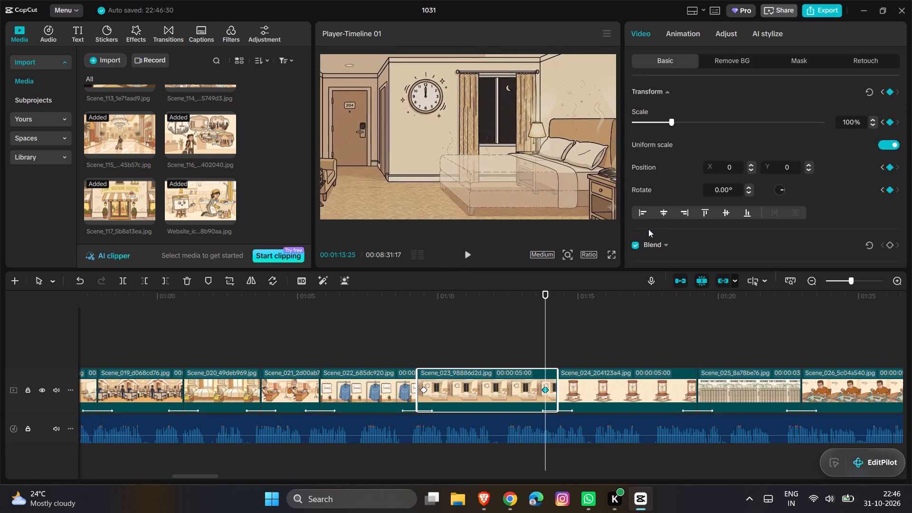
drag(648, 229, 666, 231)
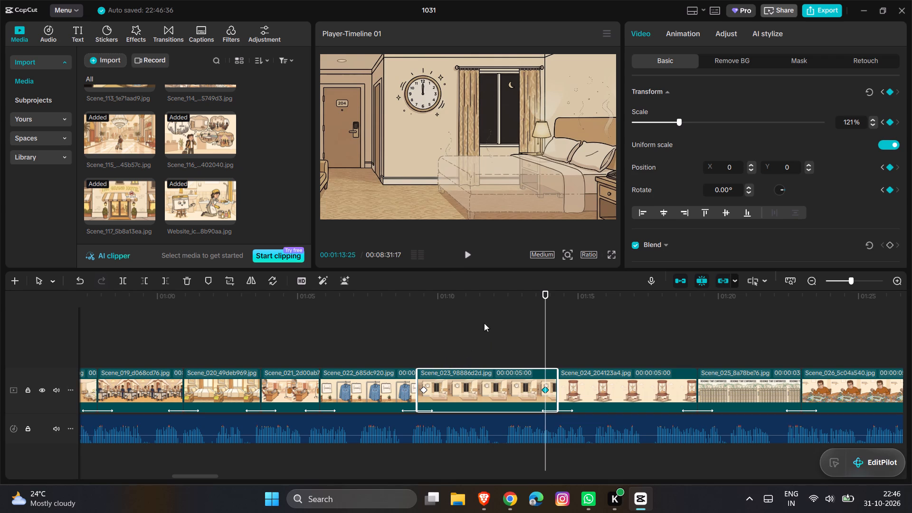
Place the playhead at 00:01:14:16 and select Scene_024.
click(565, 355)
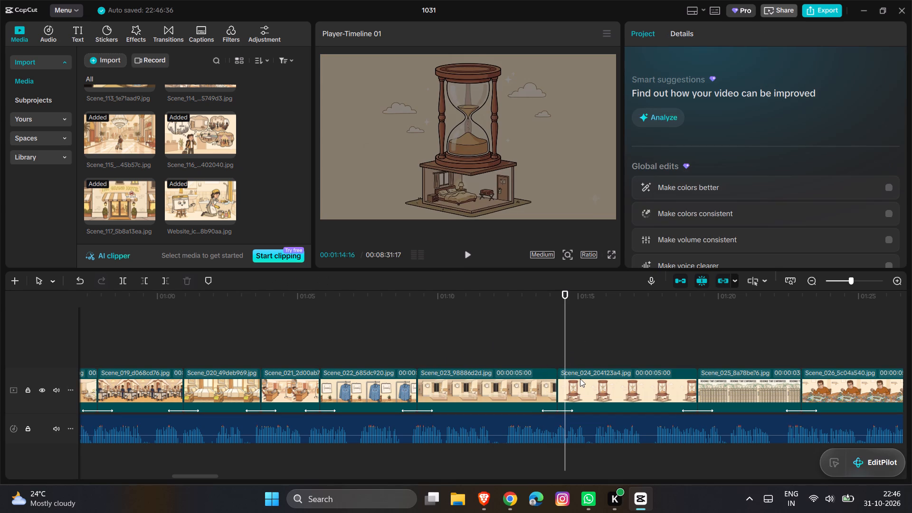
click(580, 379)
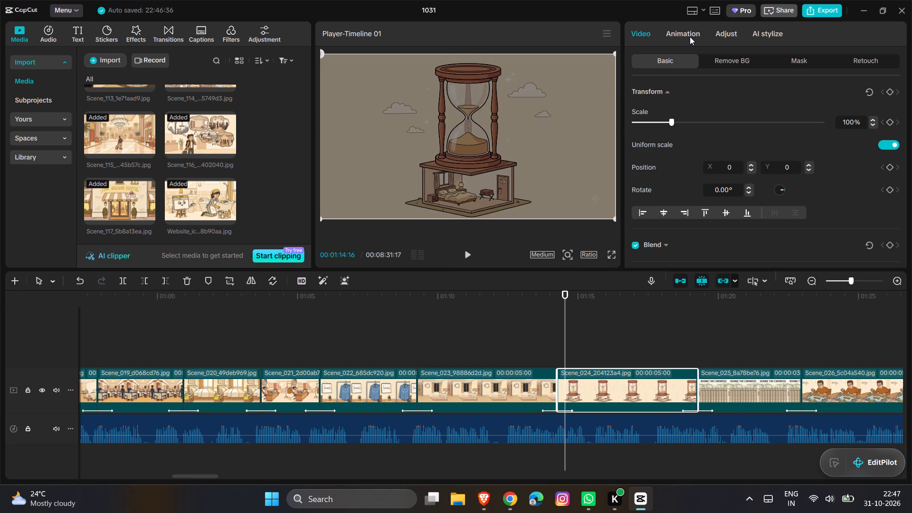
click(497, 507)
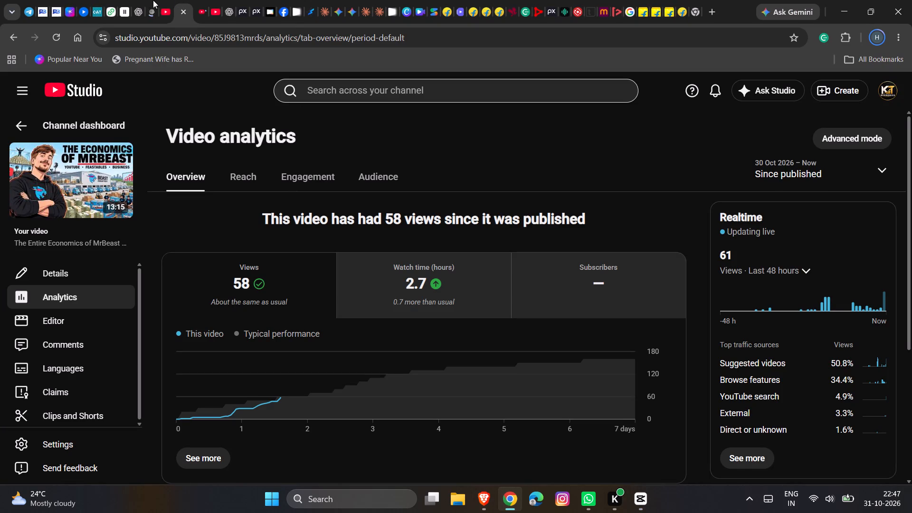
click(134, 0)
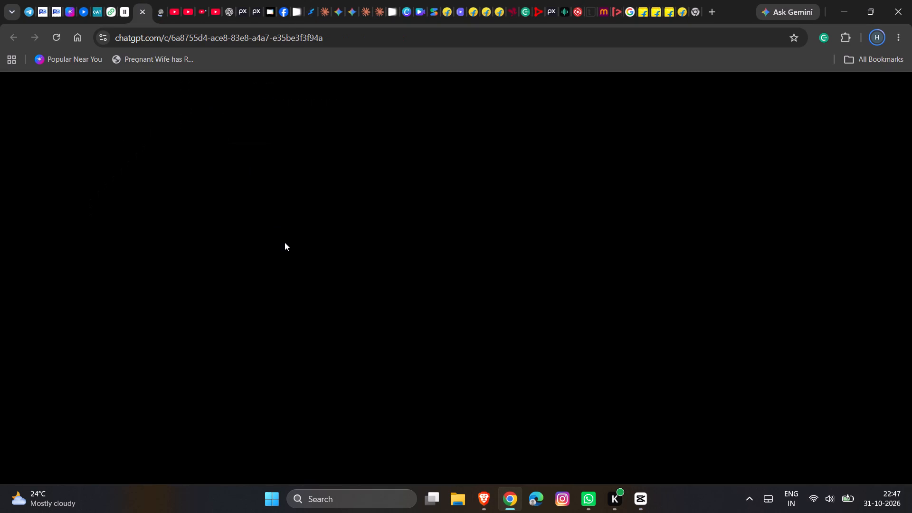
scroll(355, 350, down, 3)
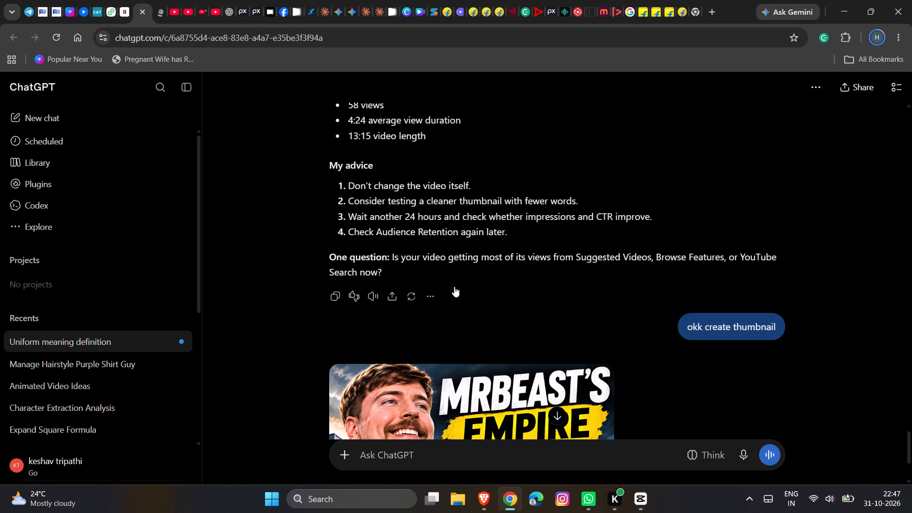
scroll(503, 294, up, 1)
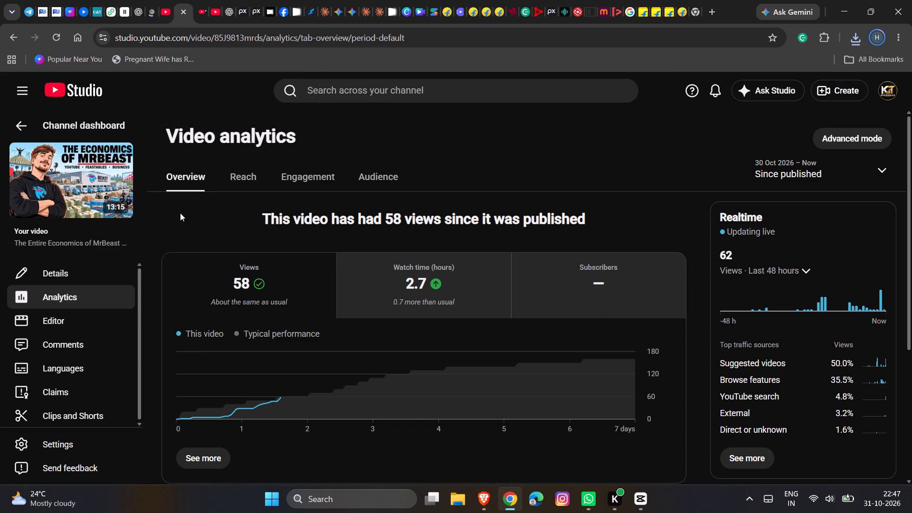
click(112, 270)
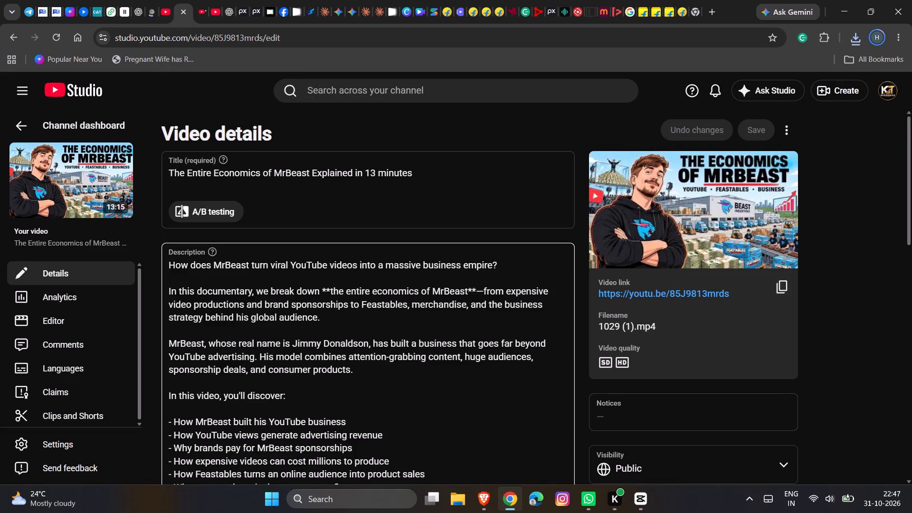
scroll(294, 335, down, 7)
scroll(294, 335, up, 4)
scroll(294, 335, down, 3)
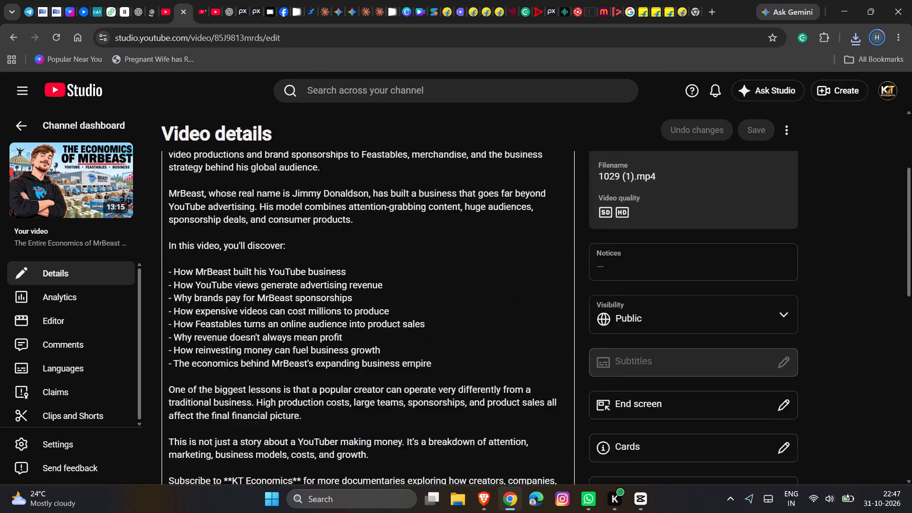
scroll(294, 335, down, 2)
click(244, 292)
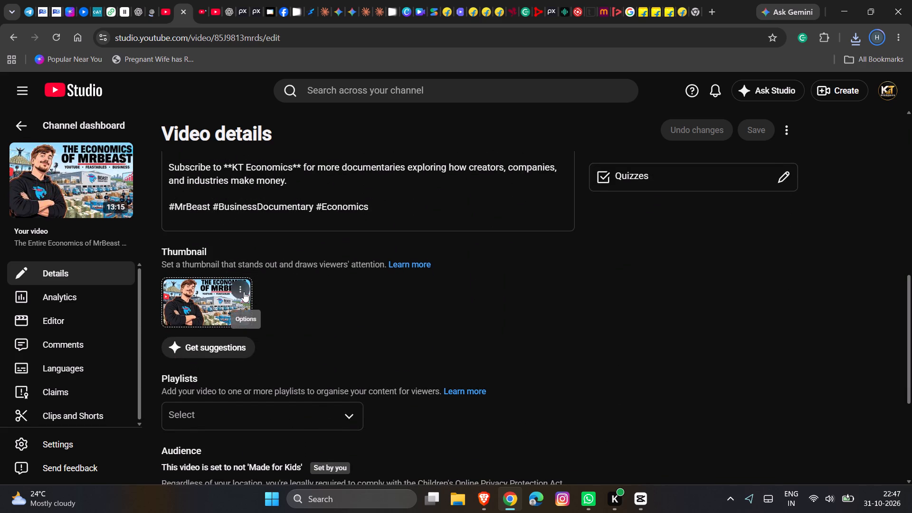
drag(272, 307, 294, 303)
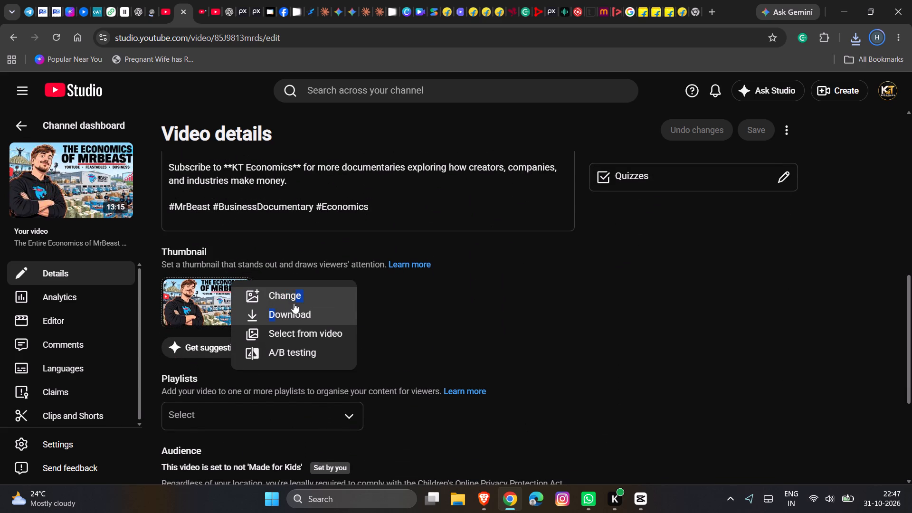
click(294, 303)
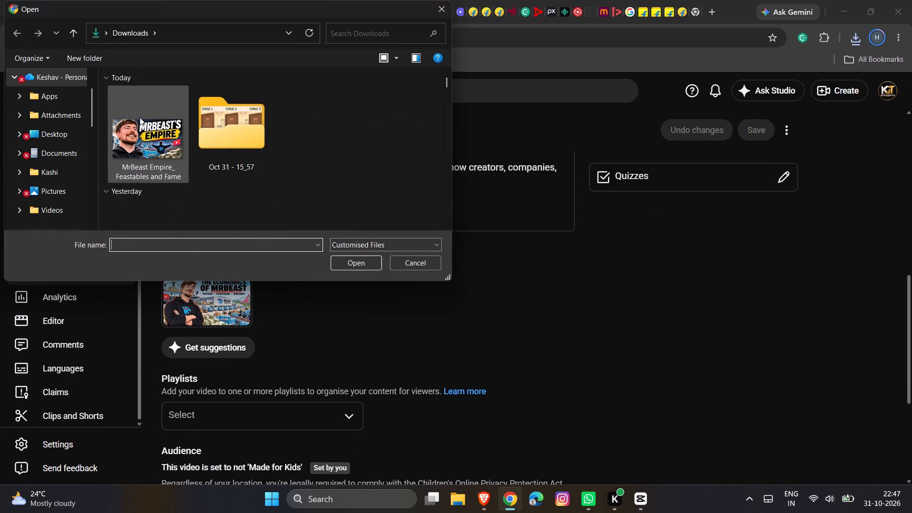
double_click(140, 117)
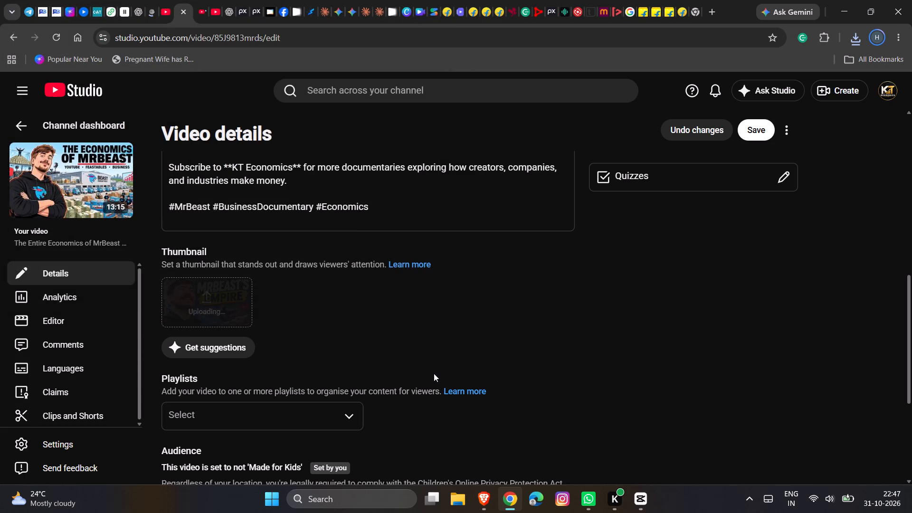
Switch back to the CapCut project while the thumbnail uploads.
click(636, 496)
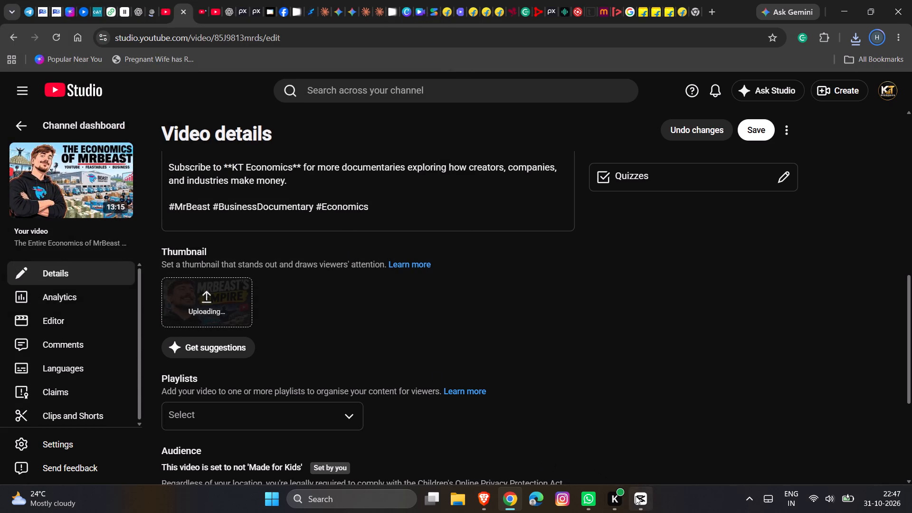
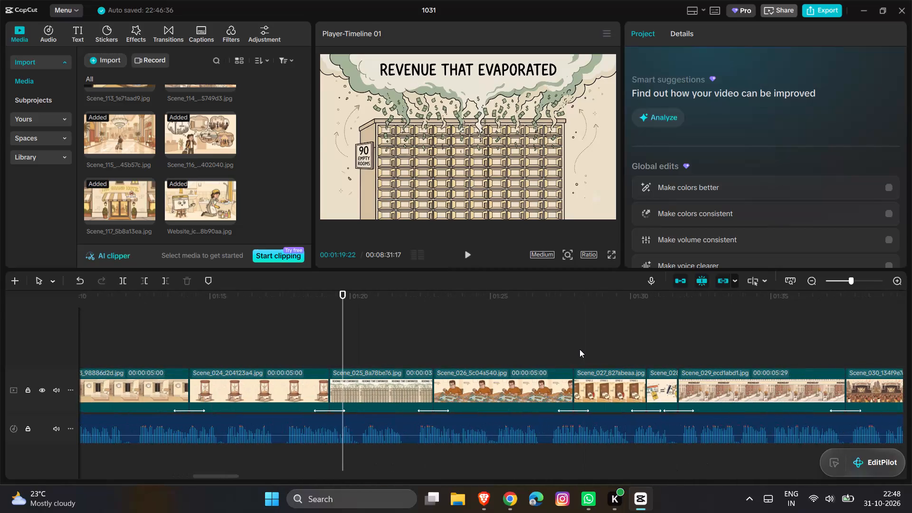
Play the timeline from Scene_025 into Scene_026 to check the existing footage.
click(313, 344)
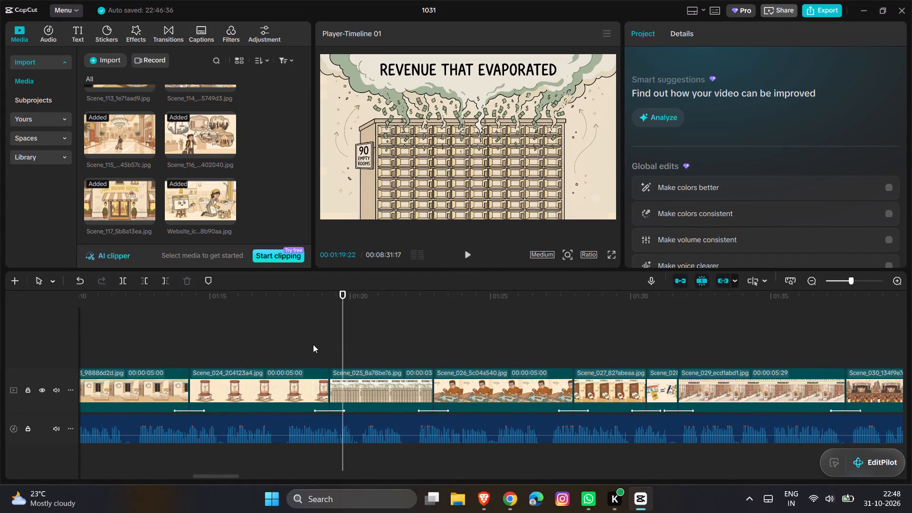
key(space)
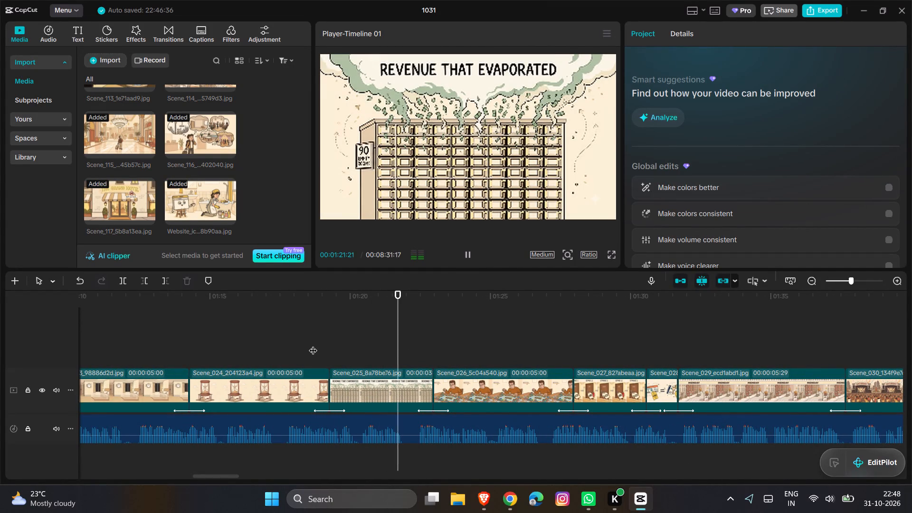
click(267, 395)
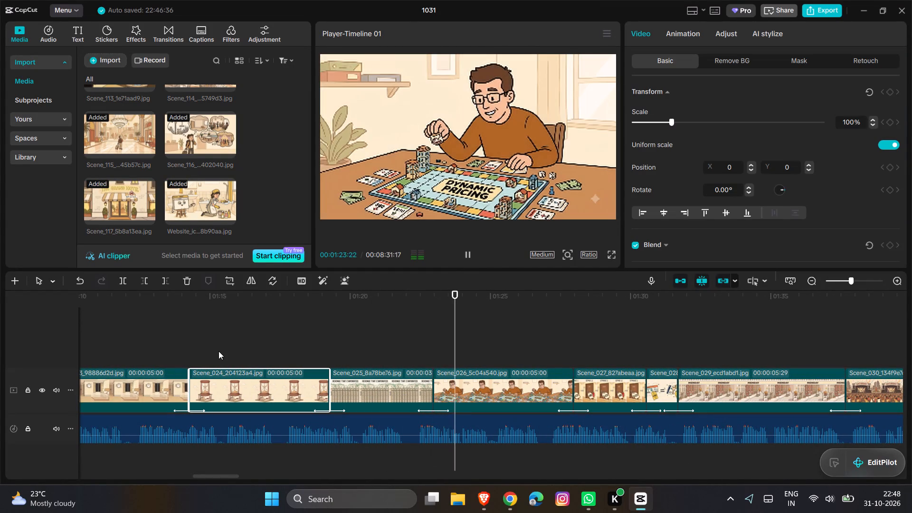
key(space)
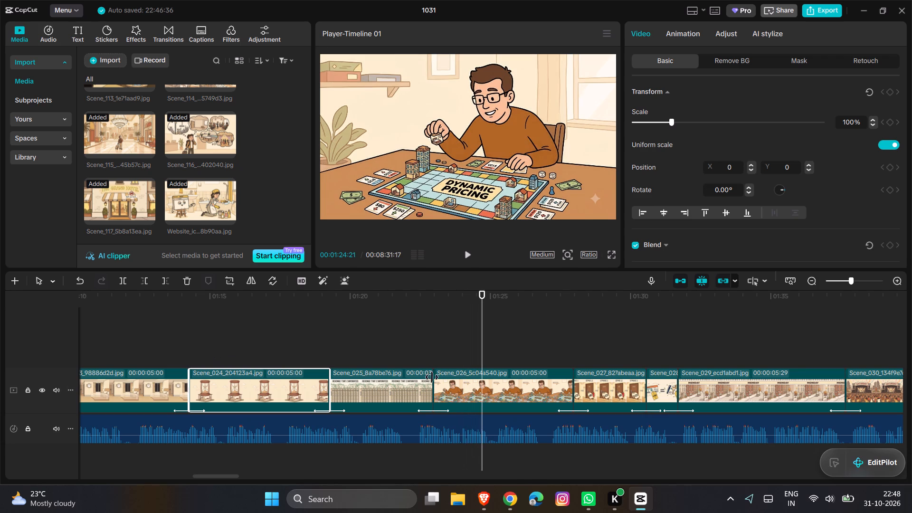
Scale Scene_026 to 117% and add a transform keyframe near its start at 00:01:23:04.
click(441, 358)
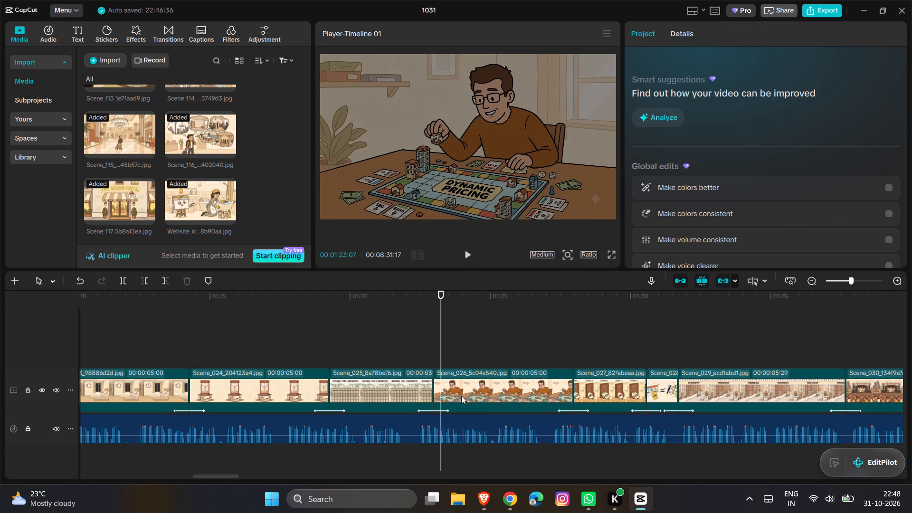
click(461, 396)
drag(614, 215, 643, 232)
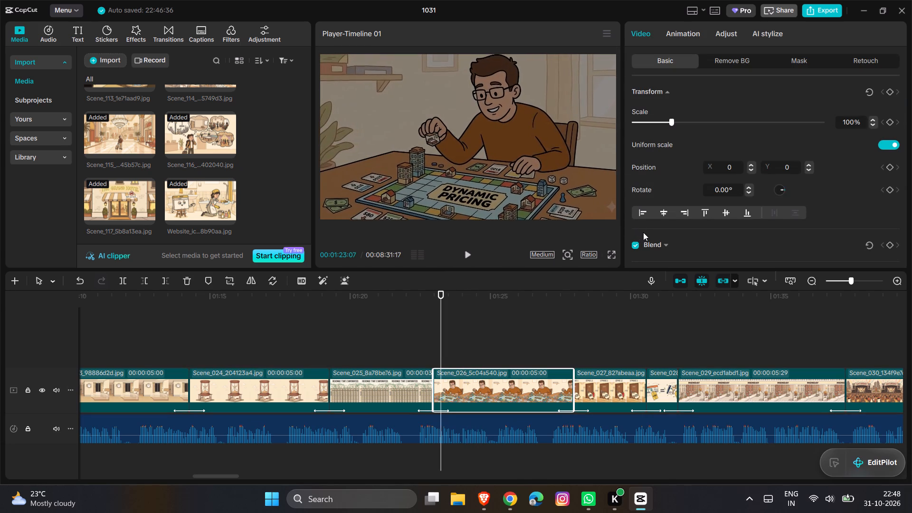
drag(643, 232, 650, 236)
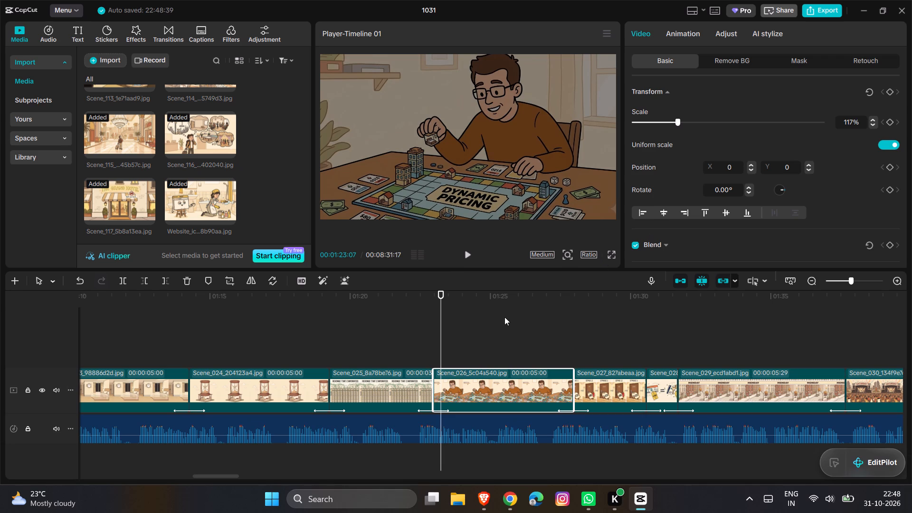
click(490, 326)
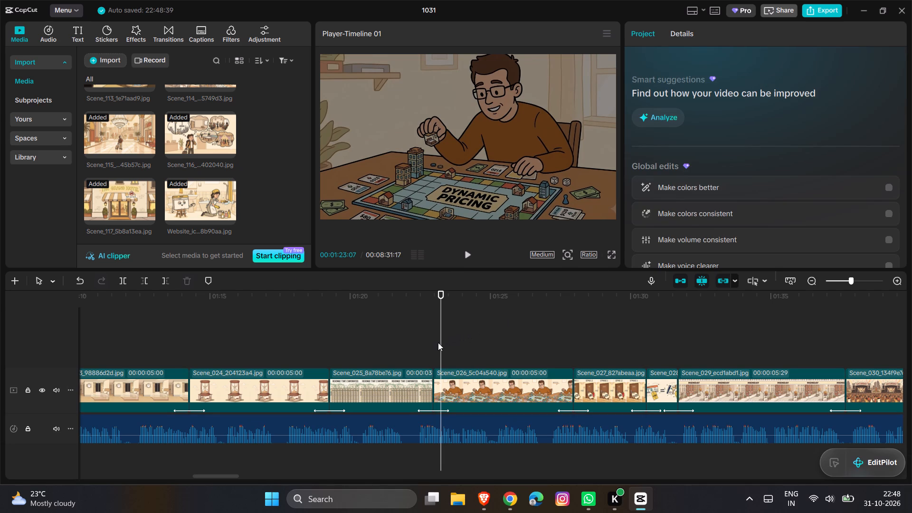
click(438, 342)
click(462, 377)
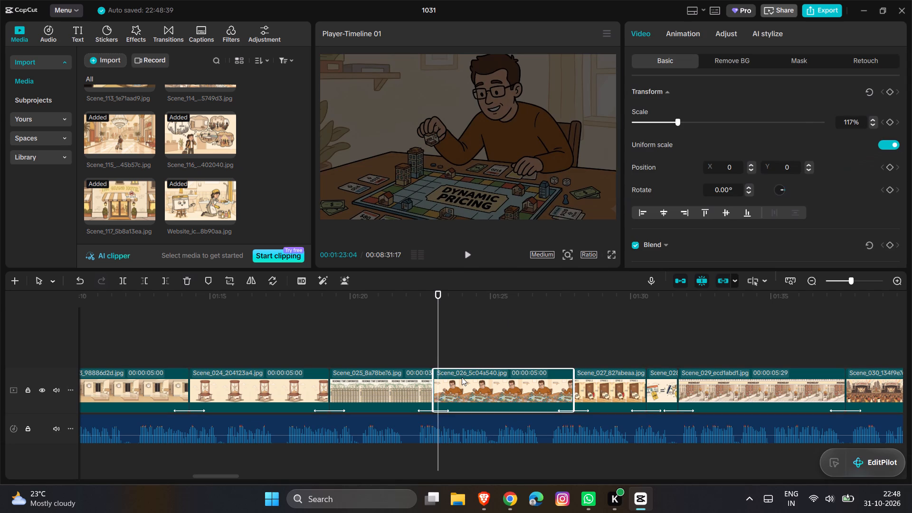
click(888, 93)
Add a transform keyframe near Scene_026's end at 00:01:27:16, scaling the image to 129% and shifting it downward.
click(561, 351)
click(562, 389)
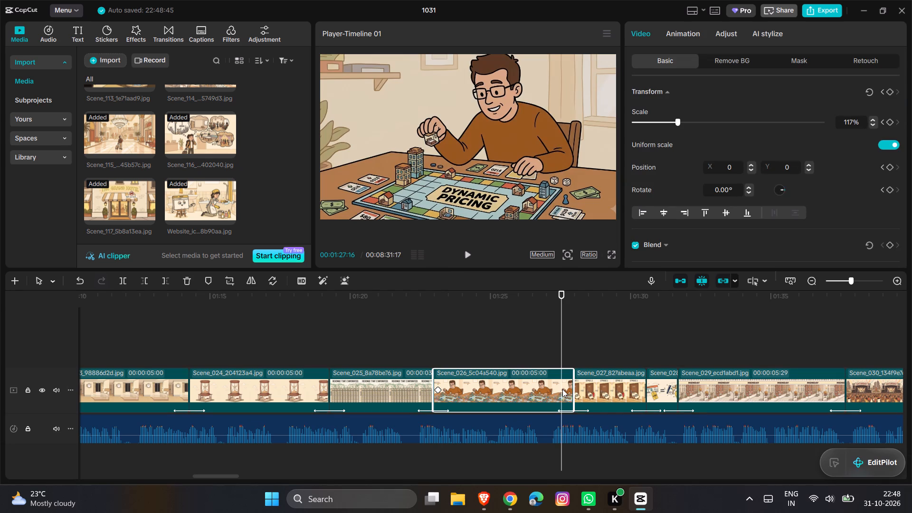
click(889, 90)
ctrl+scroll(604, 216, down, 2)
drag(587, 204, 603, 210)
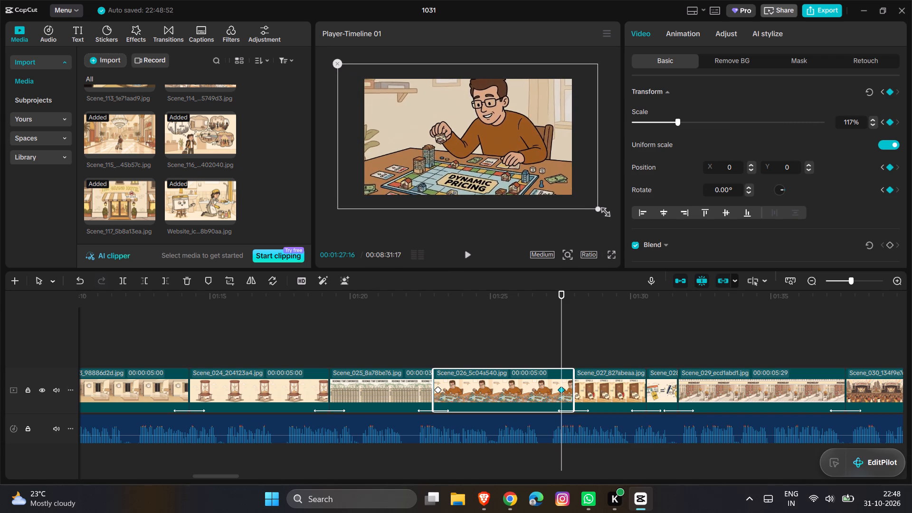
drag(603, 210, 608, 211)
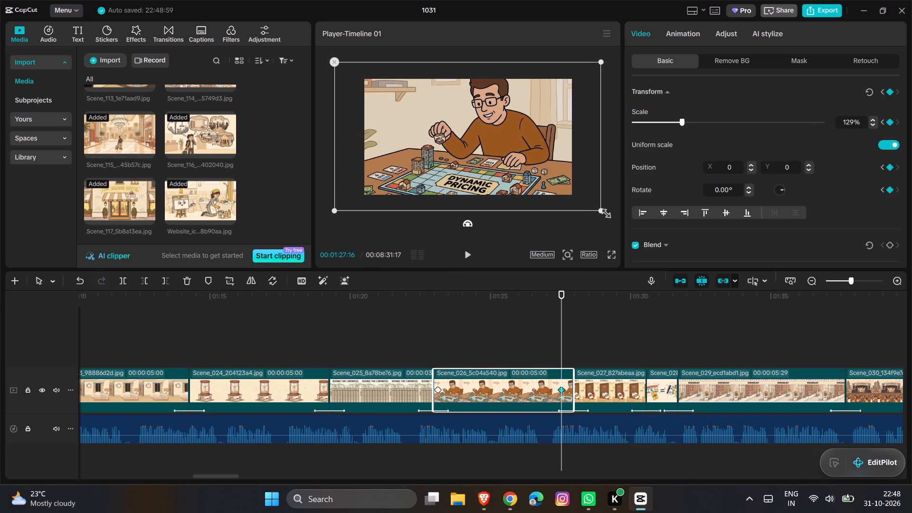
drag(557, 185, 559, 192)
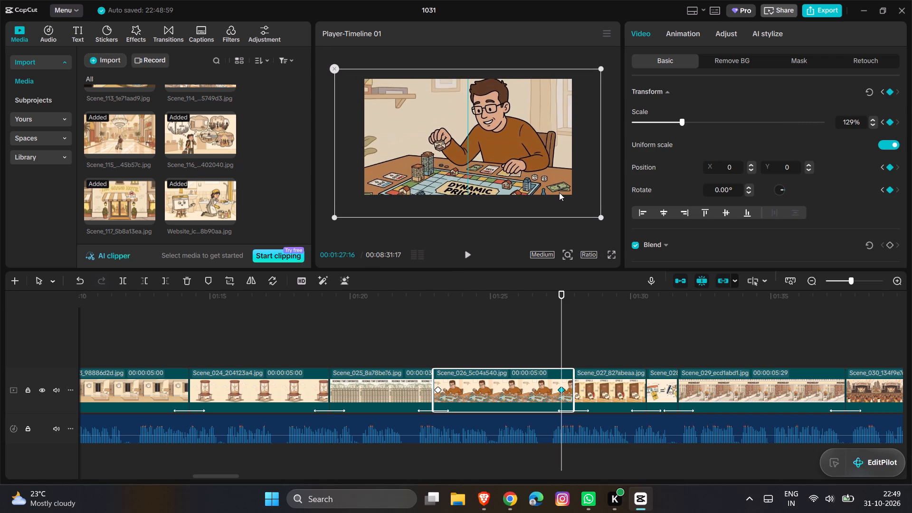
drag(559, 192, 560, 197)
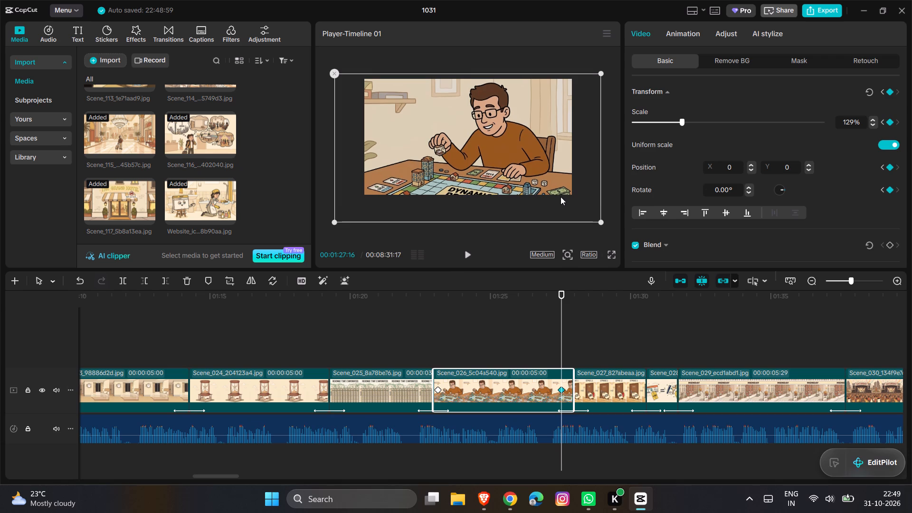
Play back Scene_026's zoom from the clip's start, and continue the playback into Scene_029.
click(433, 348)
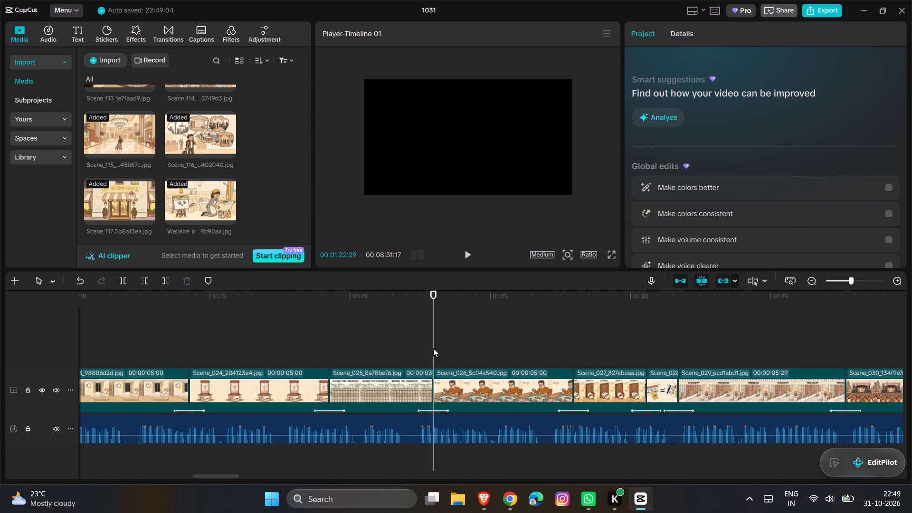
key(space)
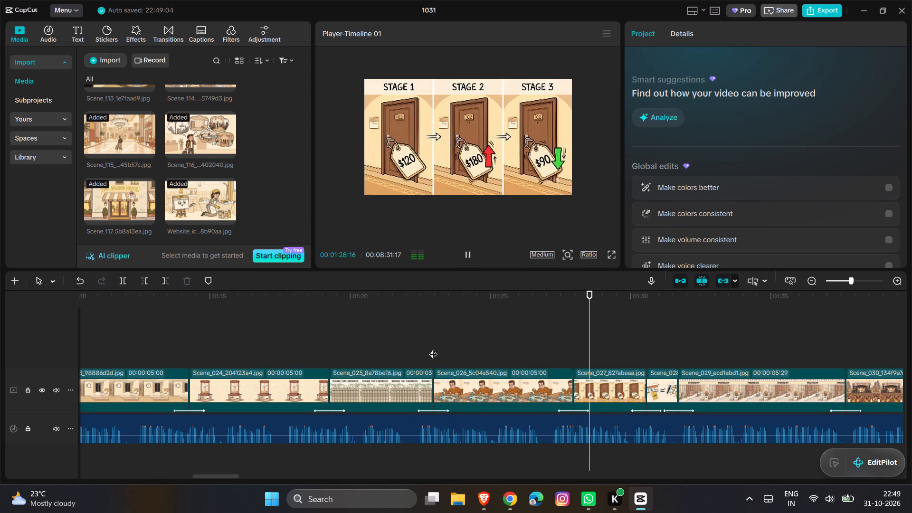
key(space)
click(433, 348)
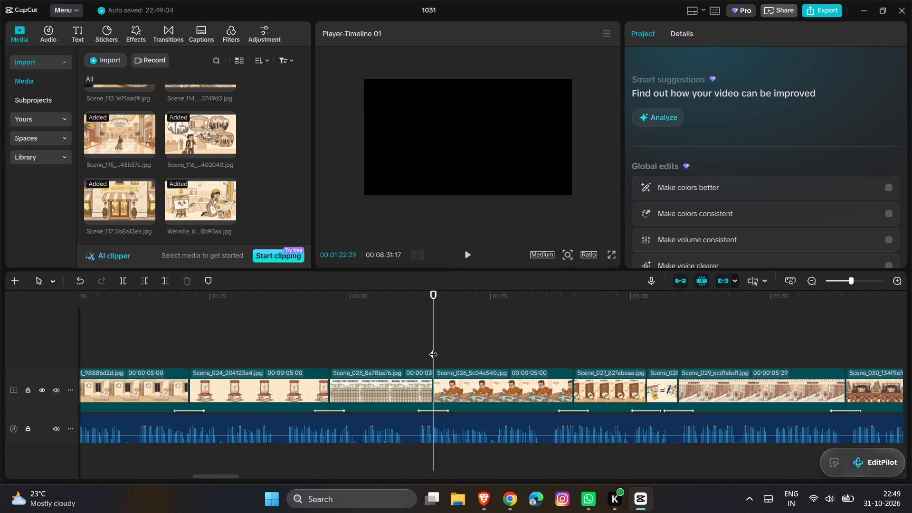
key(space)
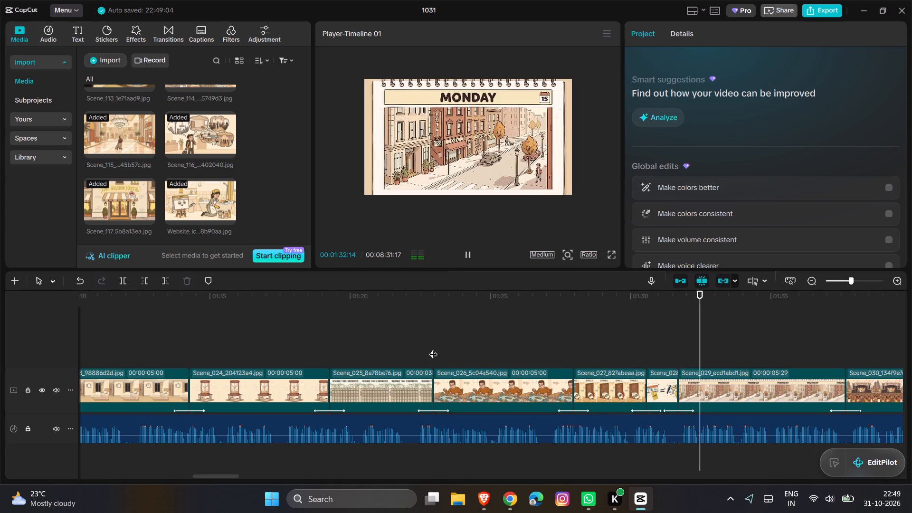
scroll(433, 348, left, 2)
key(space)
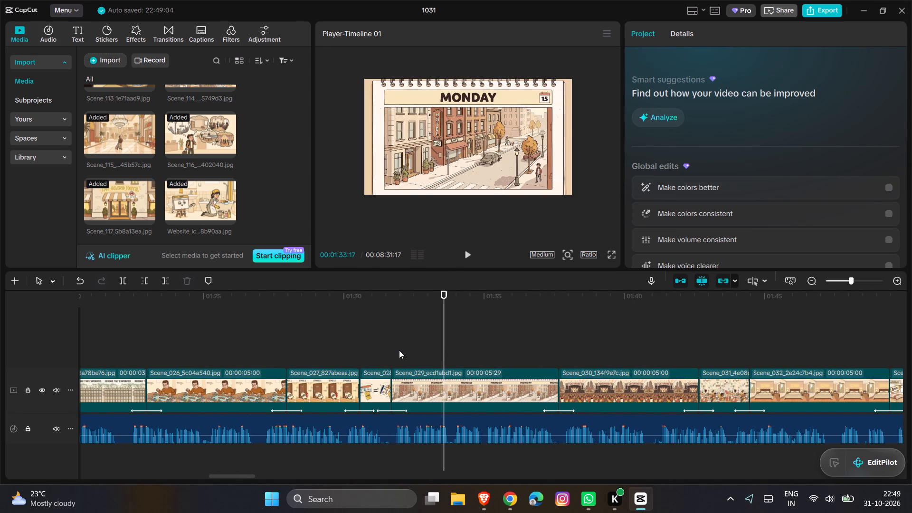
Add a transform keyframe near the start of Scene_029 at 00:01:31:29.
click(399, 350)
click(443, 383)
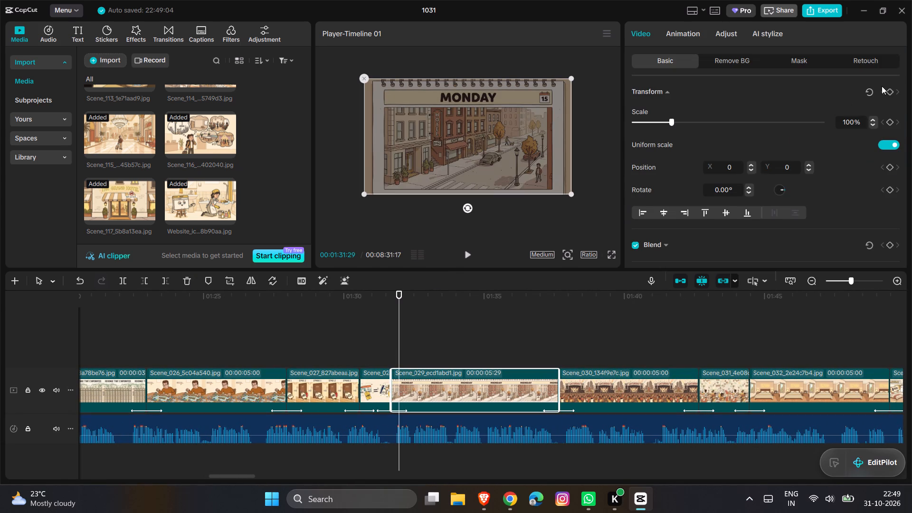
click(887, 90)
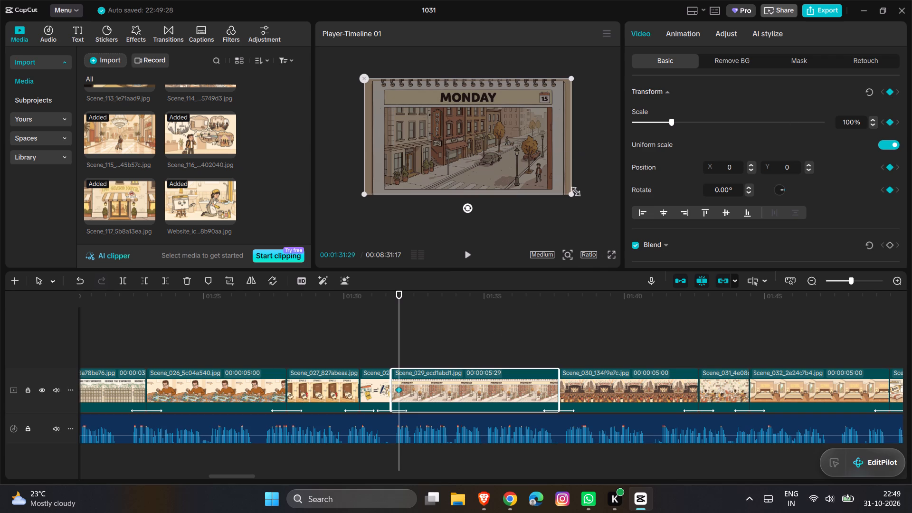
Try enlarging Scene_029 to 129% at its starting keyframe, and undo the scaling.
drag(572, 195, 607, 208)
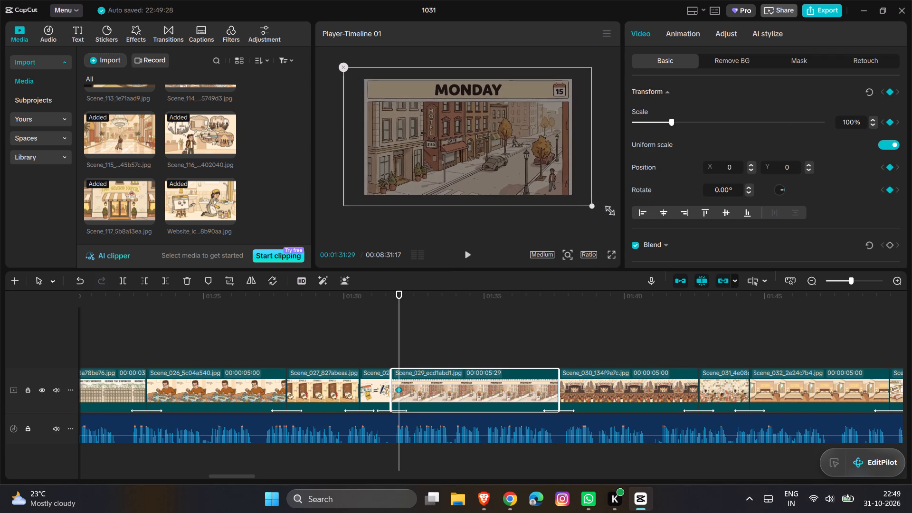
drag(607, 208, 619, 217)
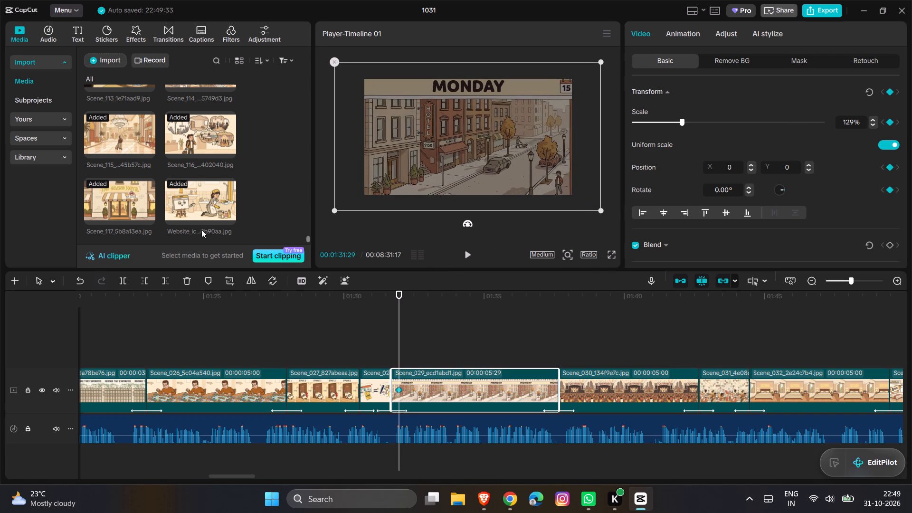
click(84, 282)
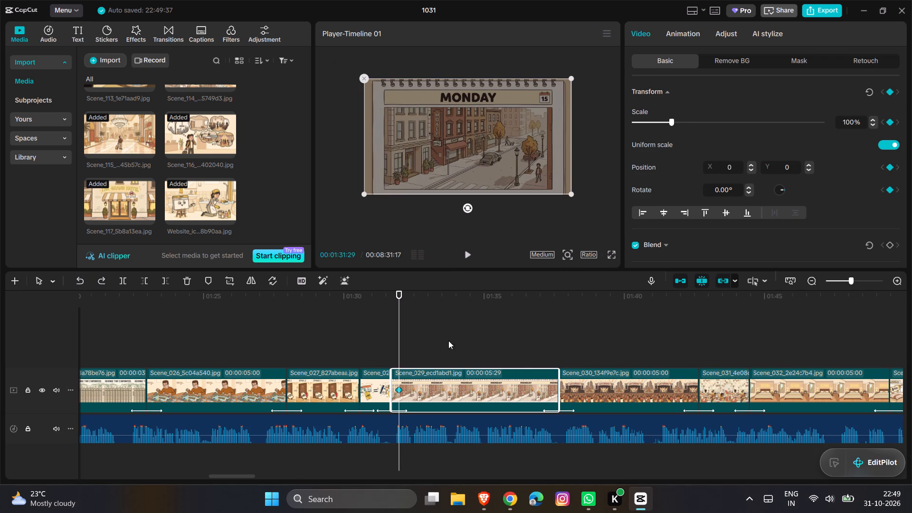
Add a transform keyframe near Scene_029's end at 00:01:37:08 with scale 118% and the image shifted down to Y -187.
click(547, 350)
click(546, 383)
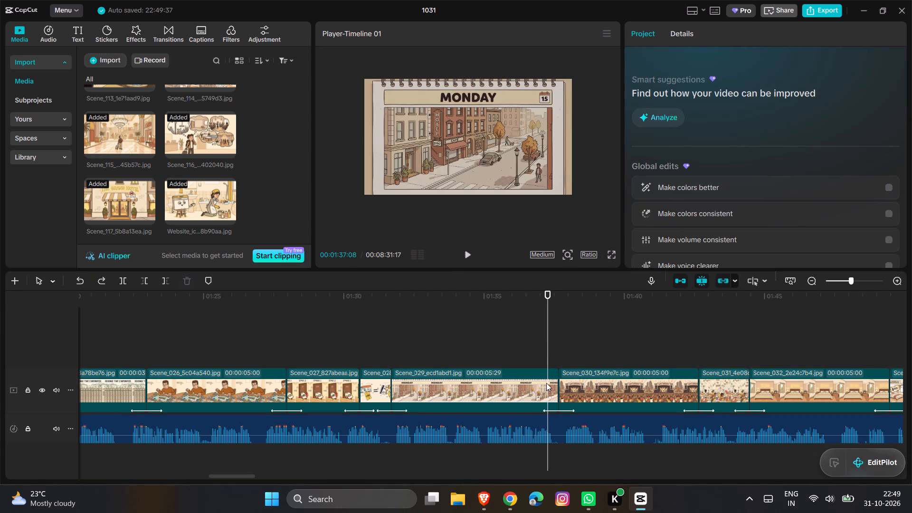
click(888, 94)
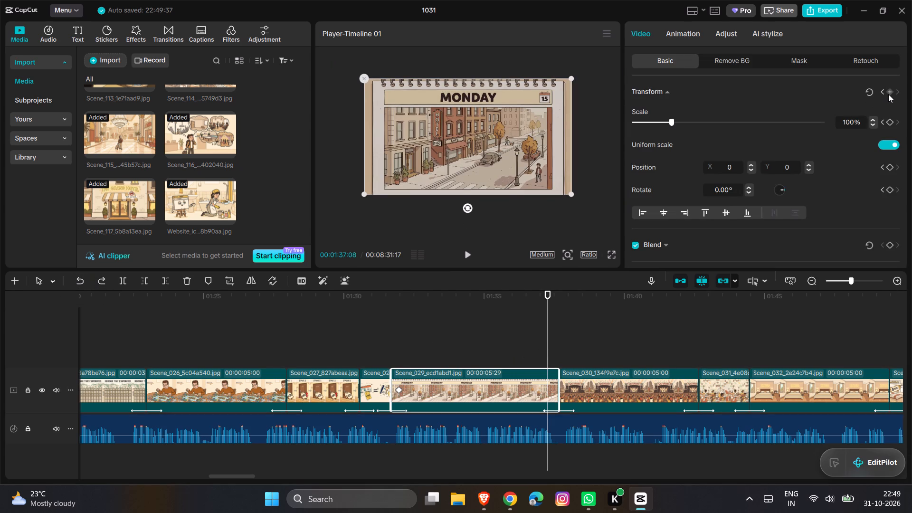
drag(570, 191, 594, 208)
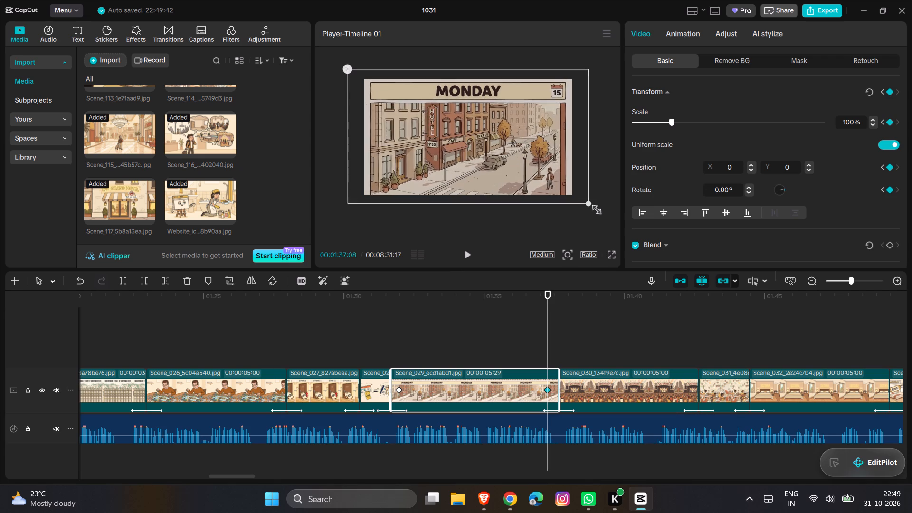
drag(594, 208, 597, 209)
drag(560, 146, 561, 149)
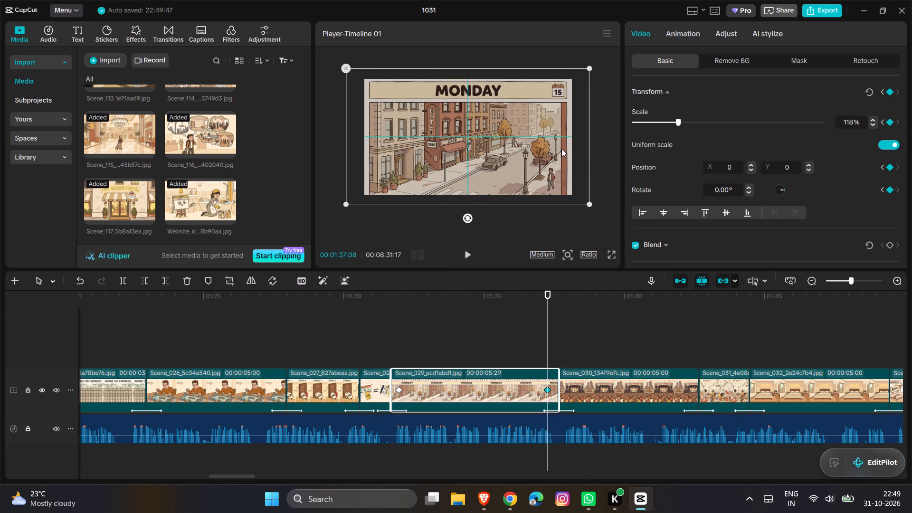
drag(561, 149, 562, 156)
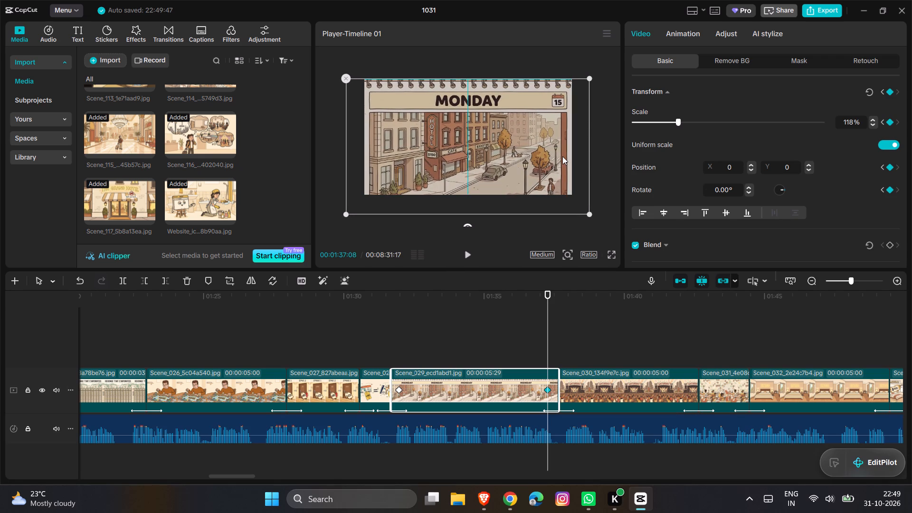
drag(562, 156, 562, 157)
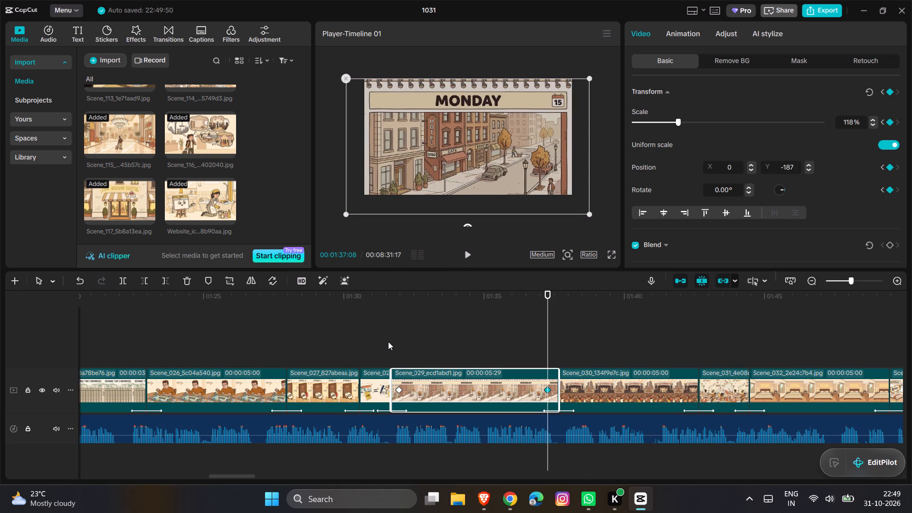
Play back Scene_029's zoom from the clip's start into Scene_030.
click(388, 342)
key(space)
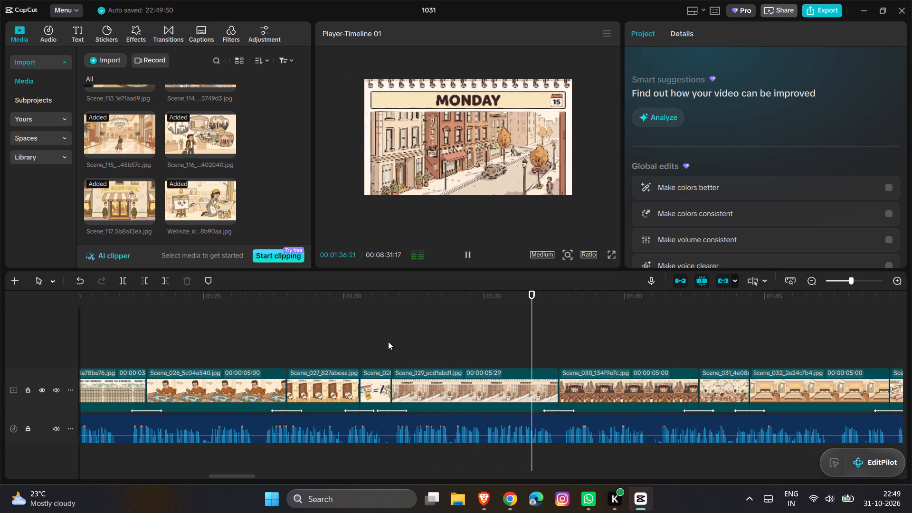
key(space)
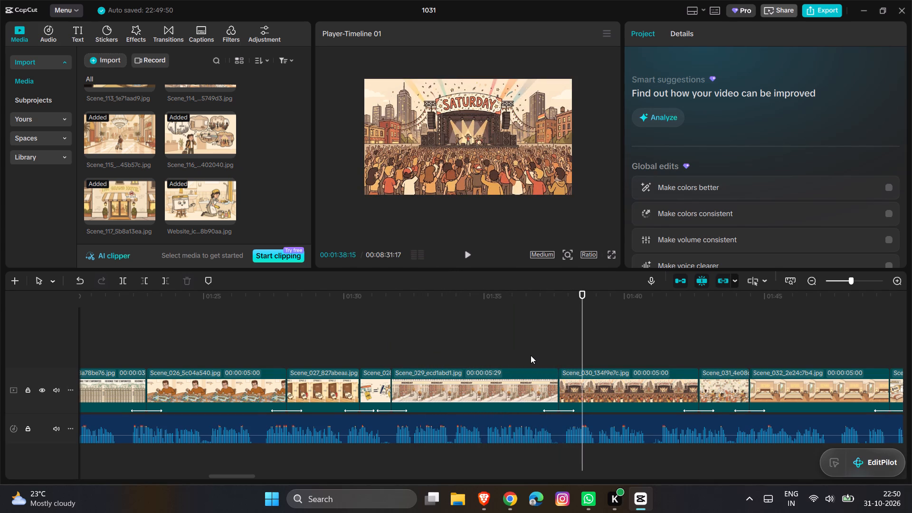
scroll(531, 355, left, 1)
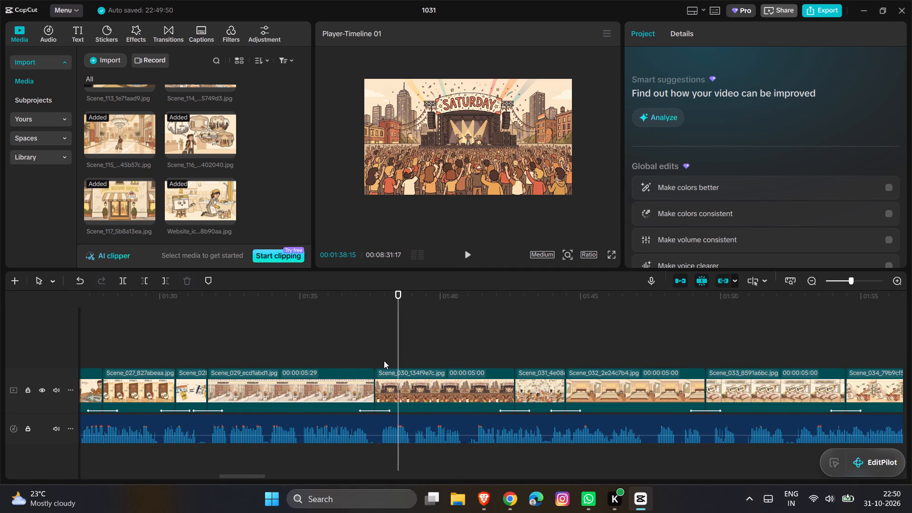
Keyframe a centred zoom-in on Scene_030, from a transform keyframe at 00:01:38:00 to an enlarged image at 00:01:42:09.
click(384, 361)
click(388, 380)
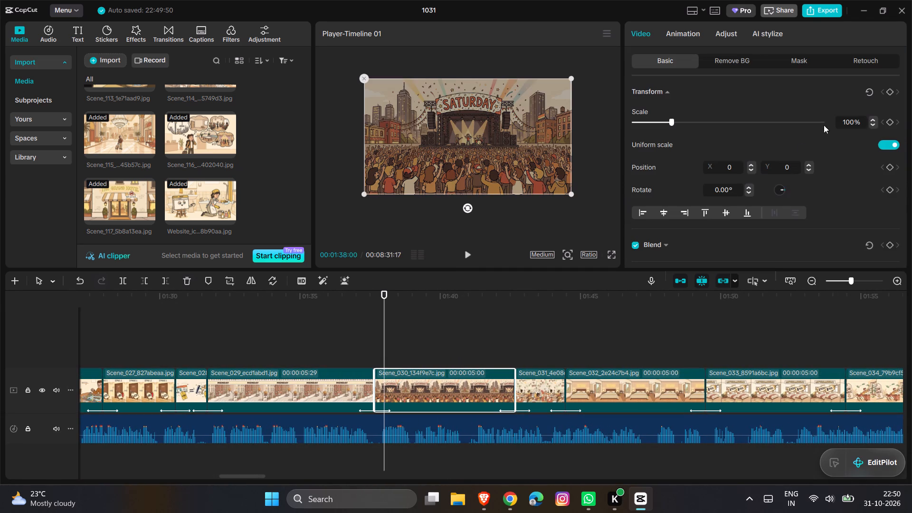
click(887, 89)
drag(382, 357, 504, 367)
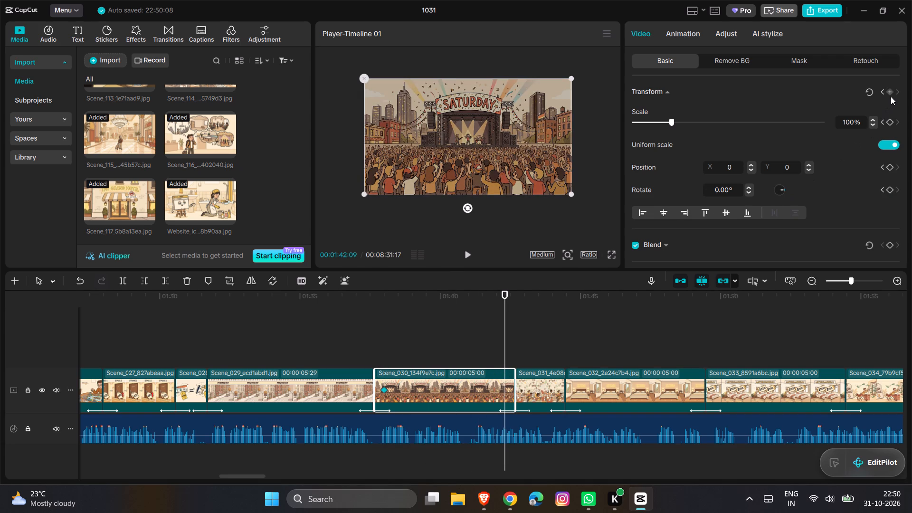
click(891, 96)
drag(573, 195, 599, 208)
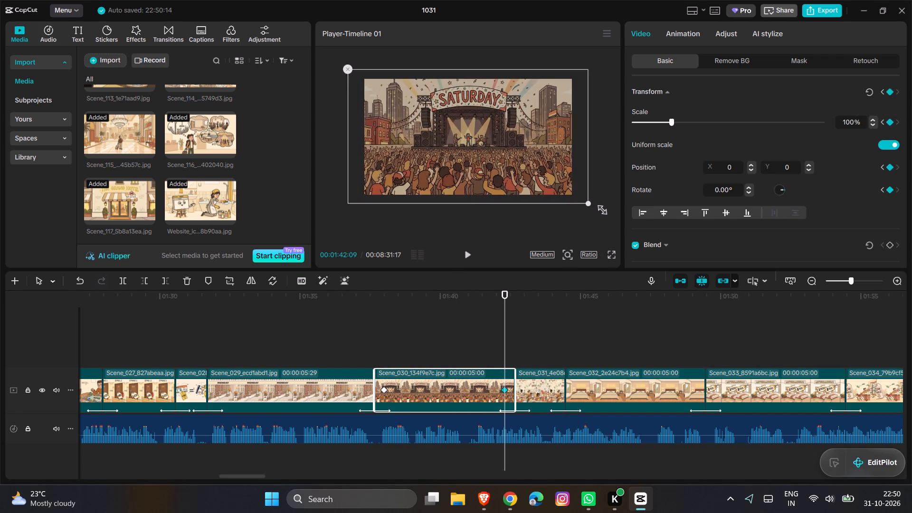
drag(599, 208, 613, 211)
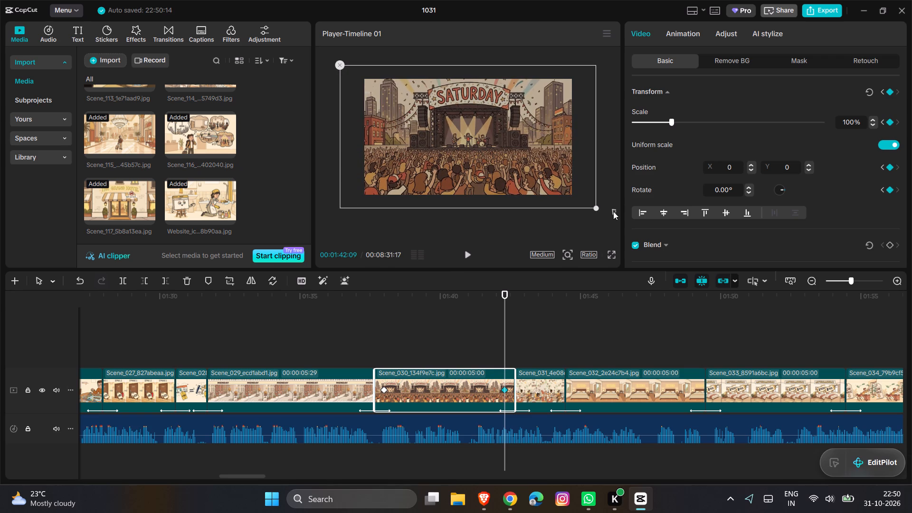
Keyframe a centred zoom-in on Scene_032, from a transform keyframe at 00:01:44:22 to scale 129% at 00:01:49:00.
click(573, 353)
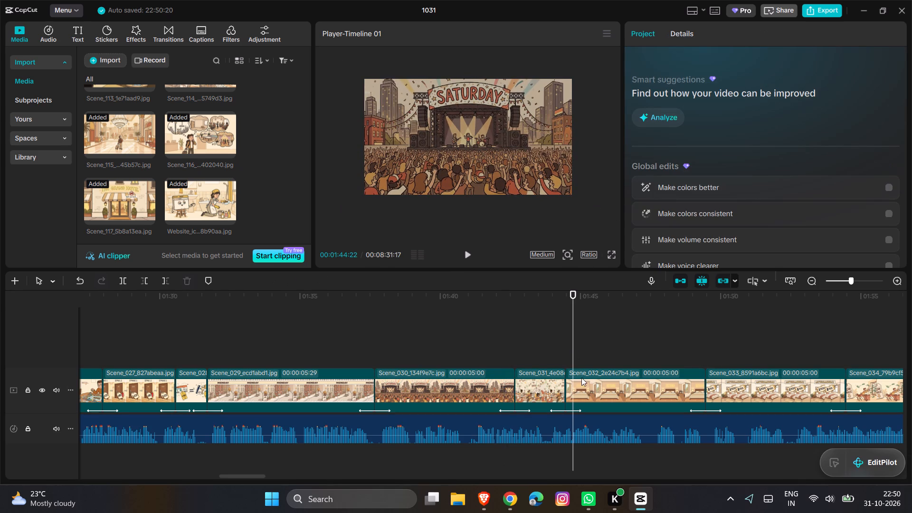
click(583, 387)
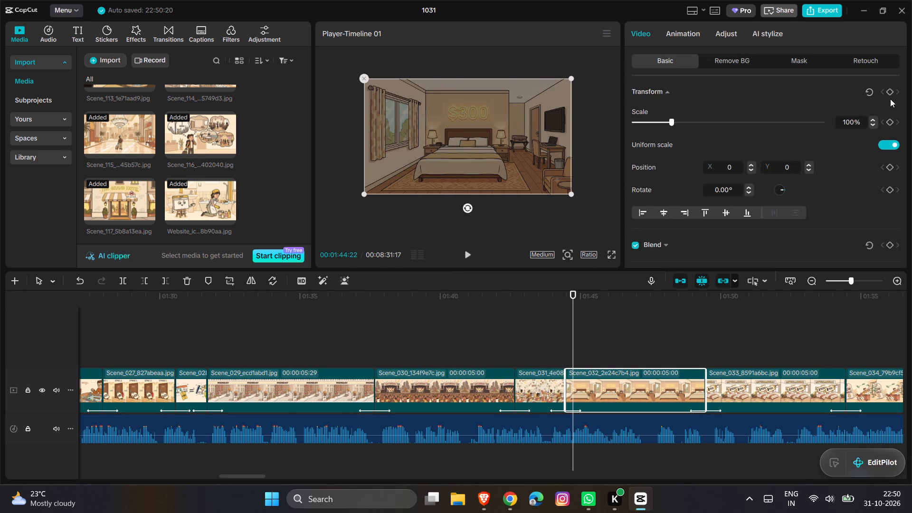
click(890, 91)
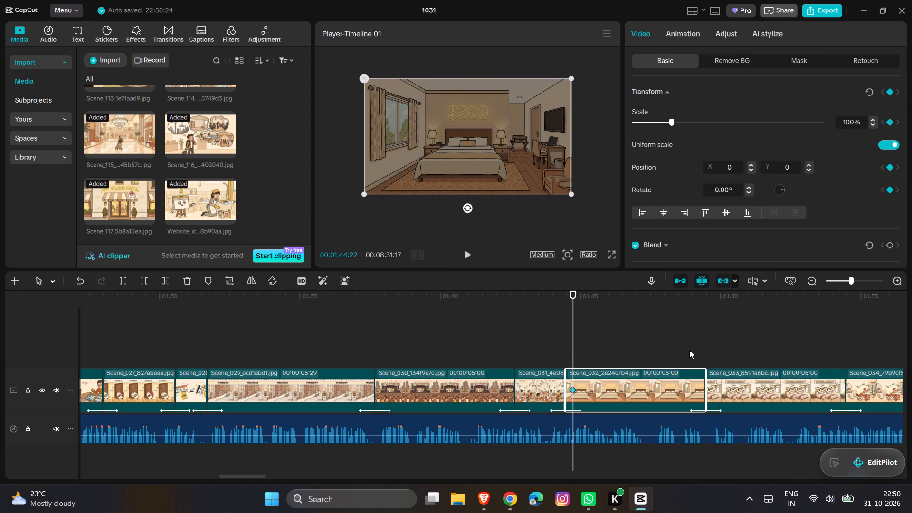
click(693, 350)
click(695, 394)
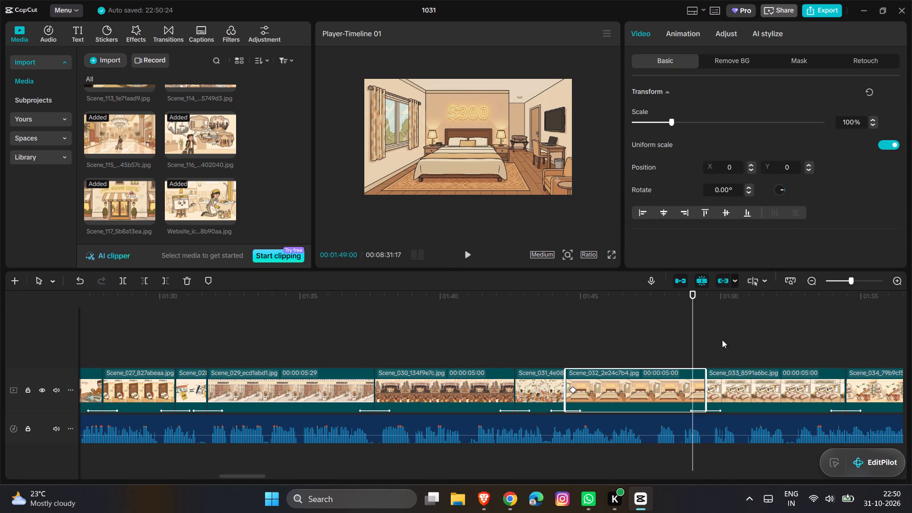
click(893, 95)
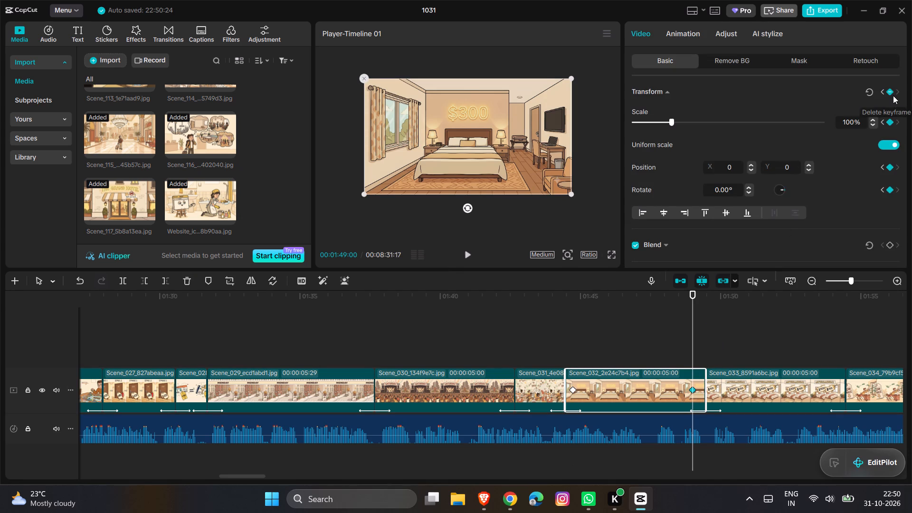
drag(569, 194, 579, 197)
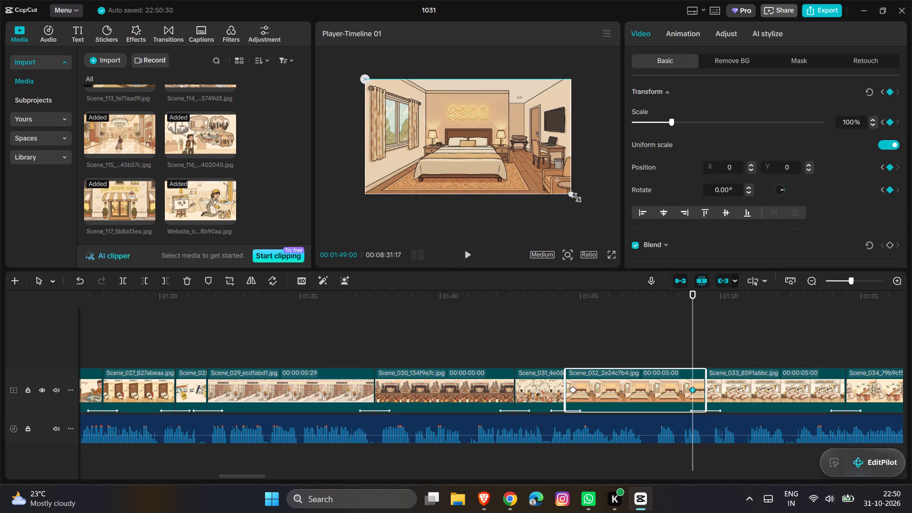
drag(579, 197, 607, 208)
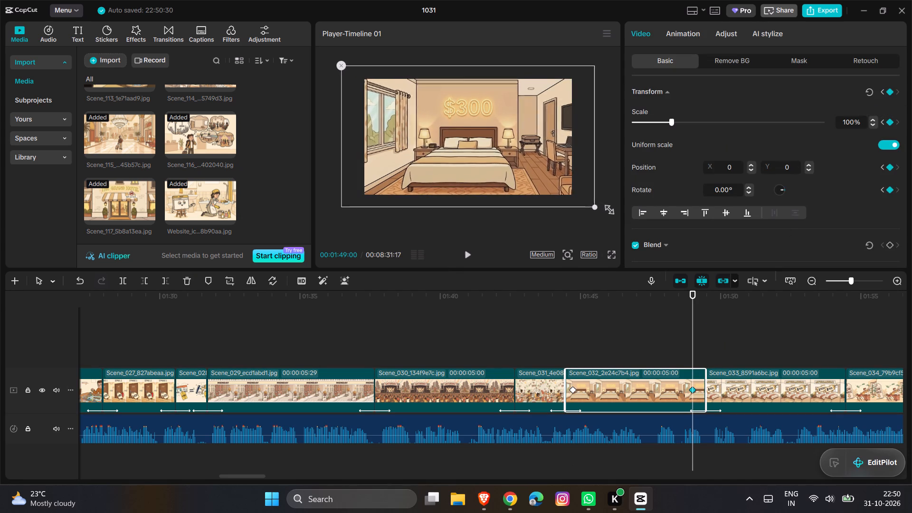
drag(607, 208, 618, 211)
Keyframe a zoom-in on Scene_033 from 00:01:49:21 to 00:01:54:04, ending at scale 118% with the image shifted down to Y -189.
scroll(629, 346, left, 1)
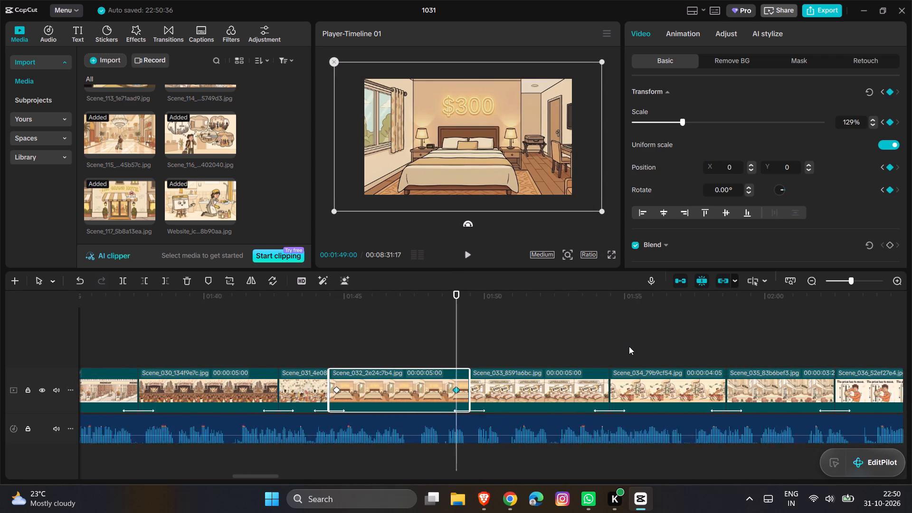
scroll(629, 346, left, 1)
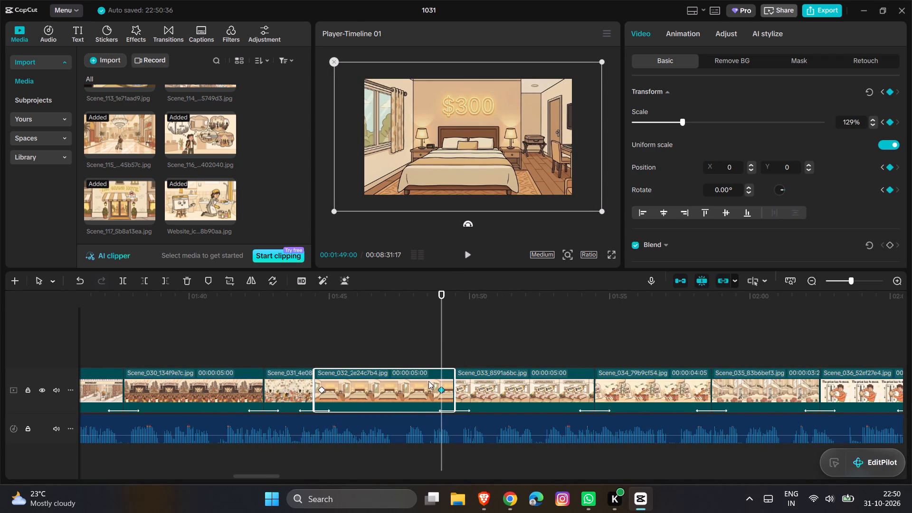
click(461, 356)
click(472, 399)
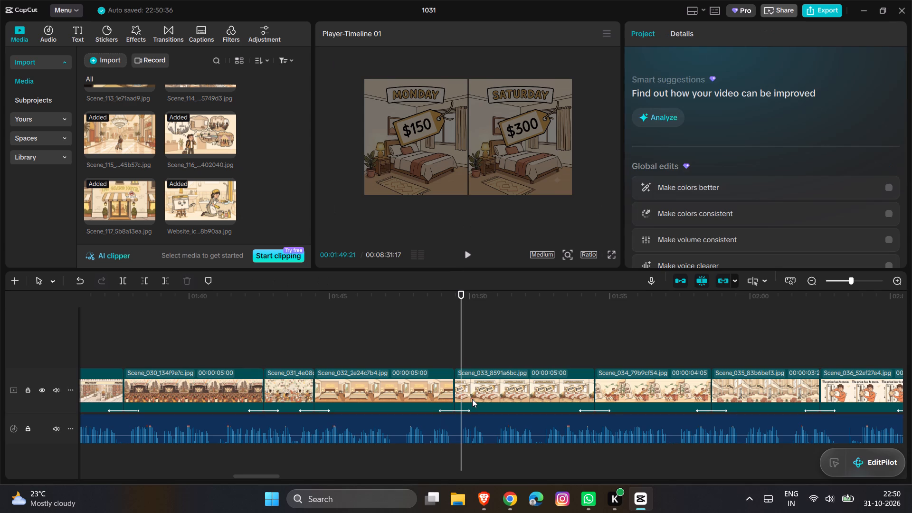
click(888, 98)
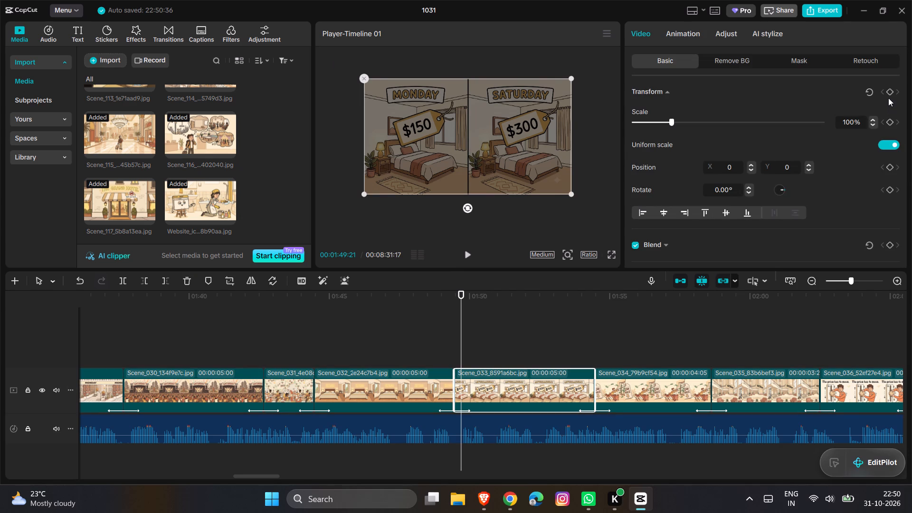
click(889, 91)
click(585, 345)
click(582, 391)
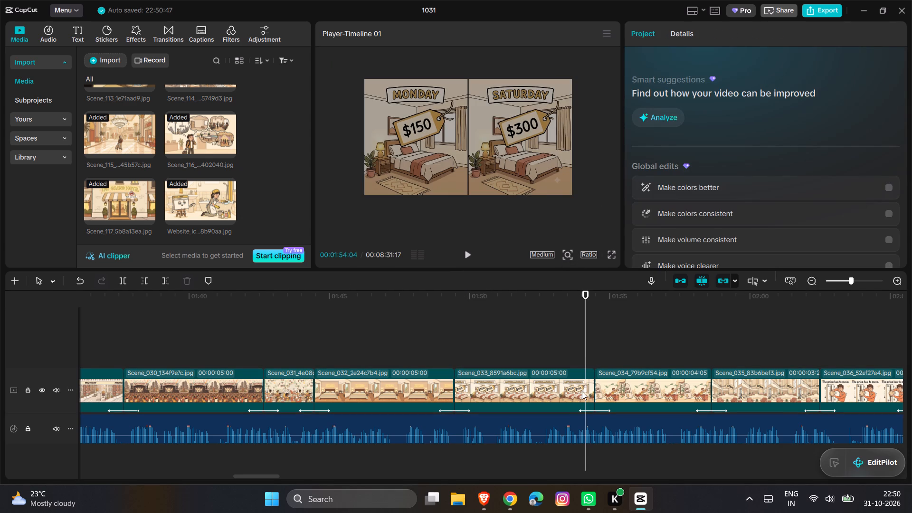
click(891, 95)
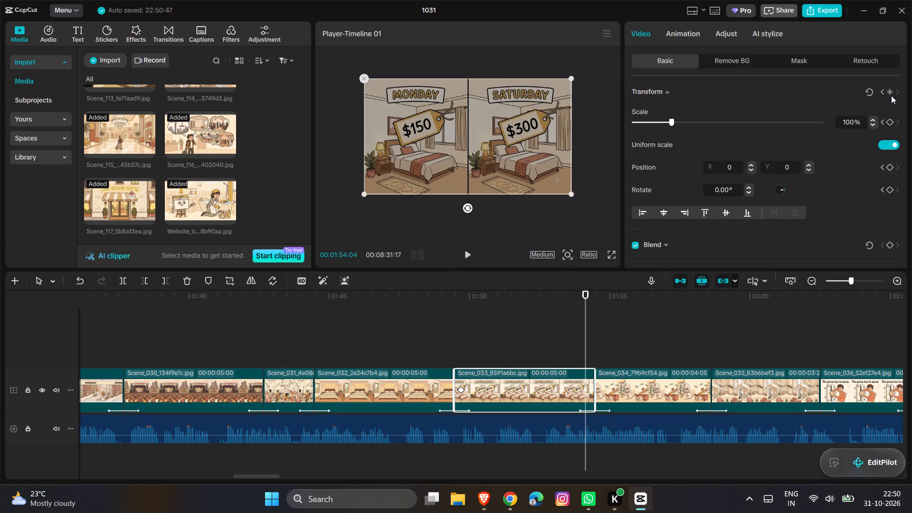
drag(570, 193, 597, 204)
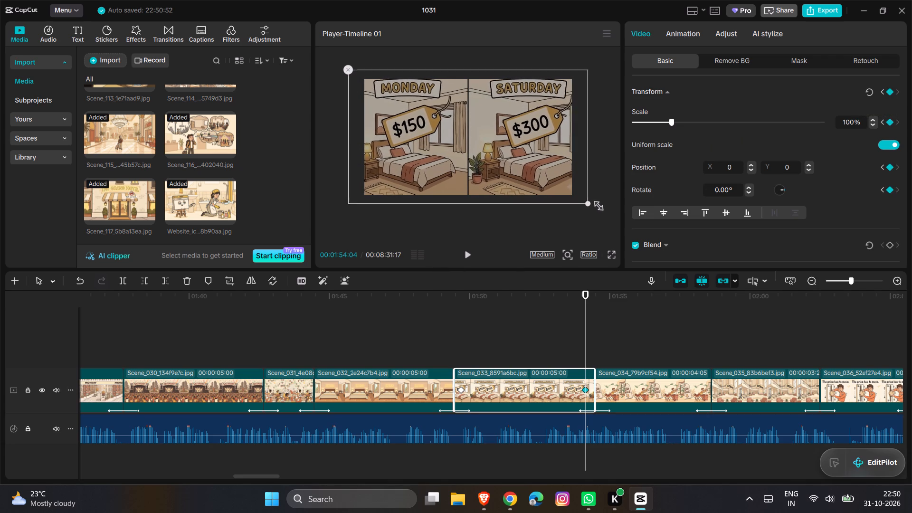
drag(597, 204, 599, 205)
drag(538, 162, 539, 174)
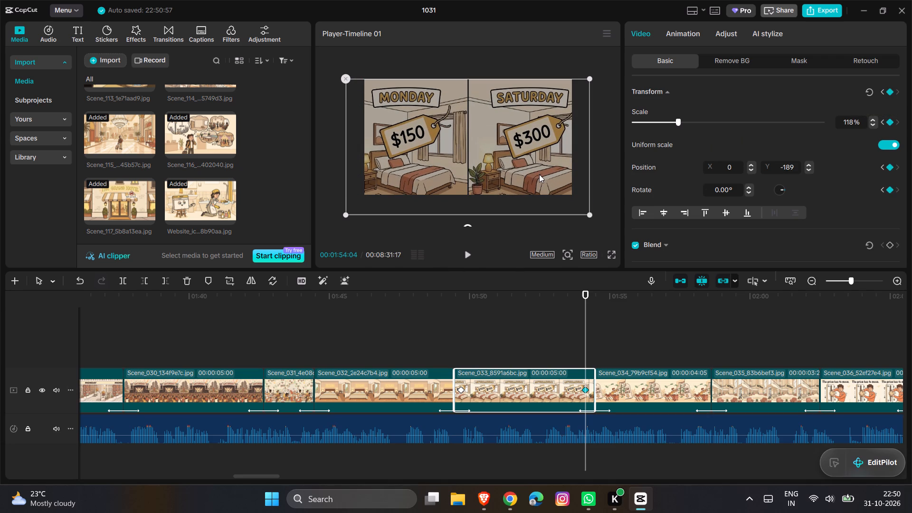
Keyframe a centred zoom-in on Scene_034, from a transform keyframe at 00:01:54:22 to scale 125% at 00:01:58:10.
click(602, 352)
click(612, 396)
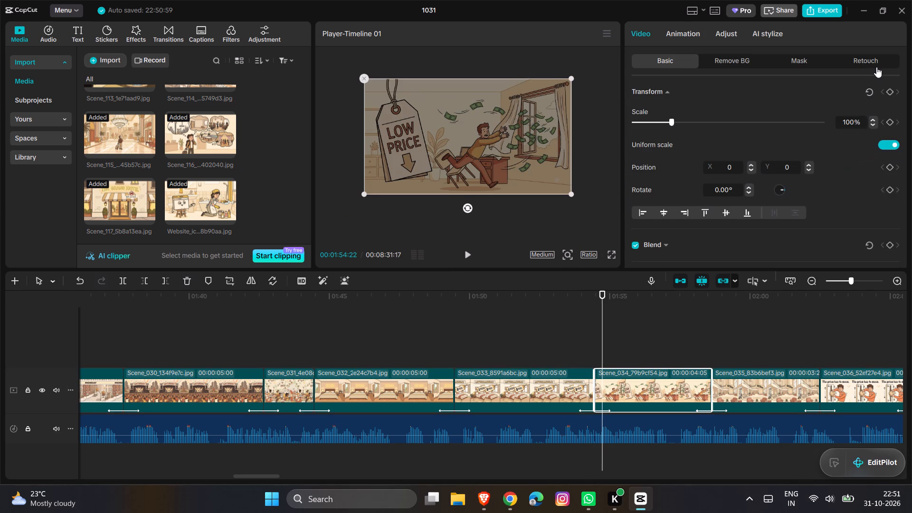
click(888, 92)
click(703, 328)
click(703, 396)
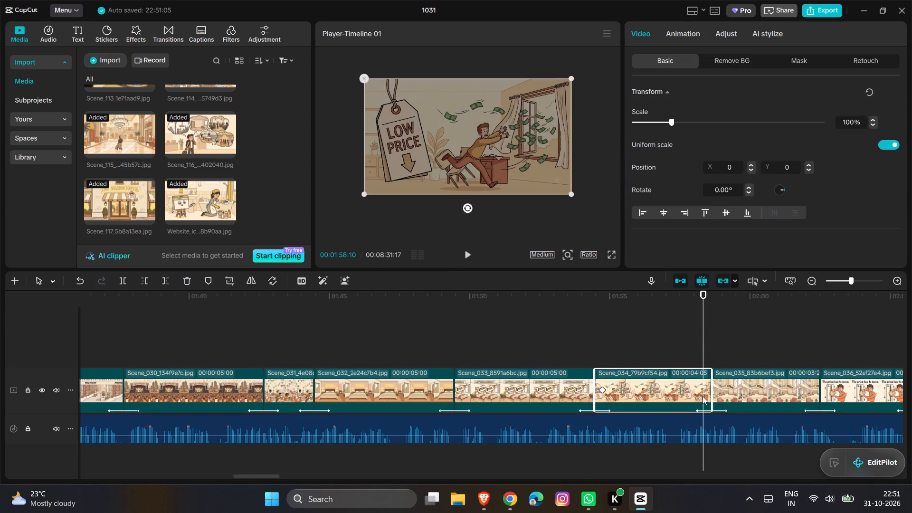
click(890, 91)
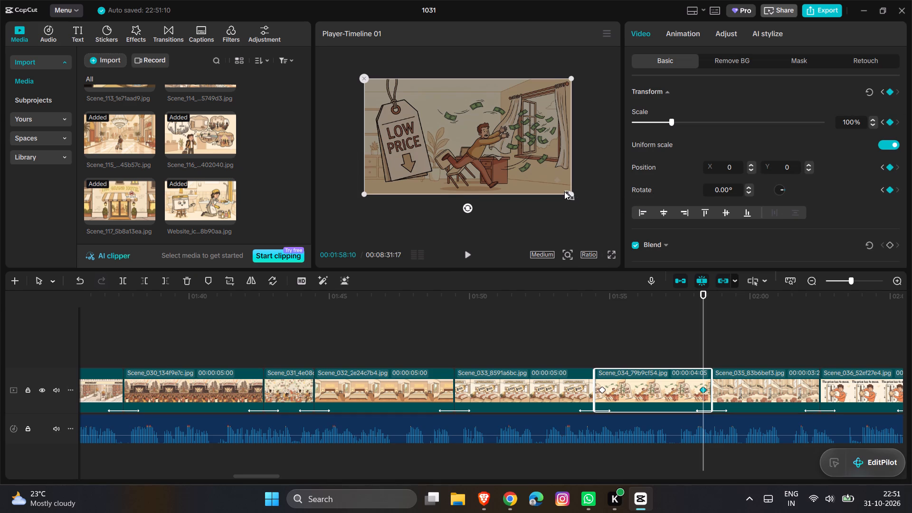
drag(564, 191, 572, 197)
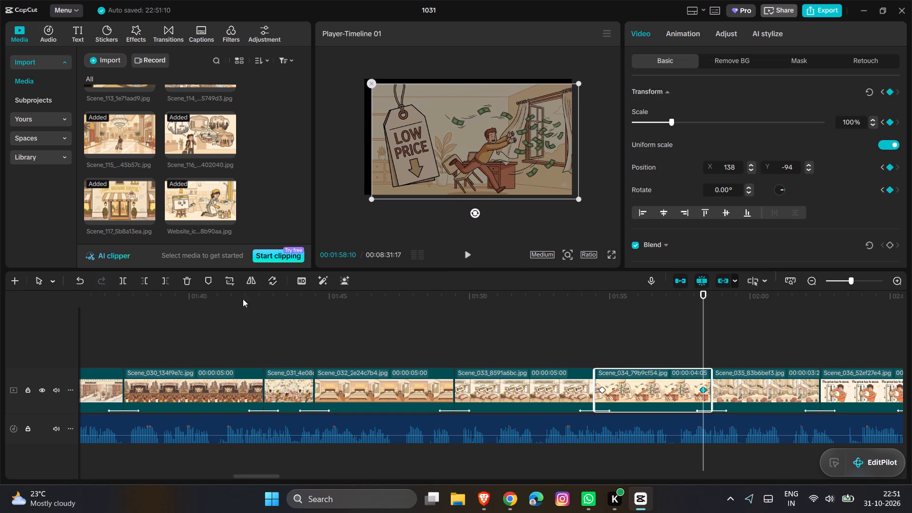
click(85, 282)
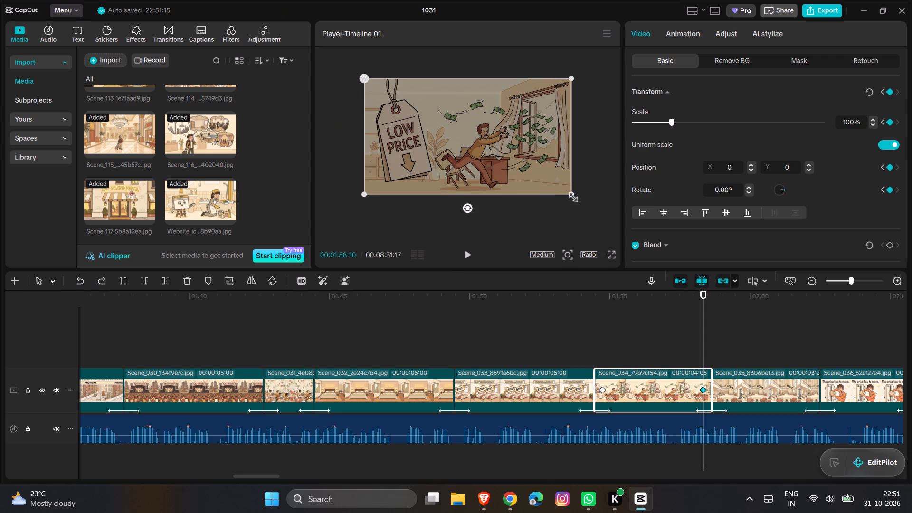
drag(570, 195, 605, 219)
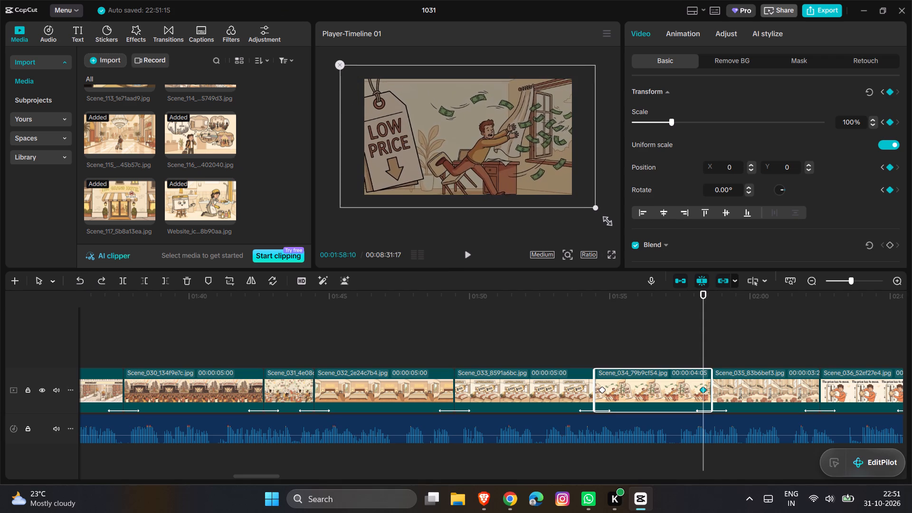
drag(605, 219, 608, 220)
Keyframe a centred zoom-in on Scene_037, from a transform keyframe at 00:02:06:01 to scale 106% at 00:02:09:29.
scroll(629, 365, left, 2)
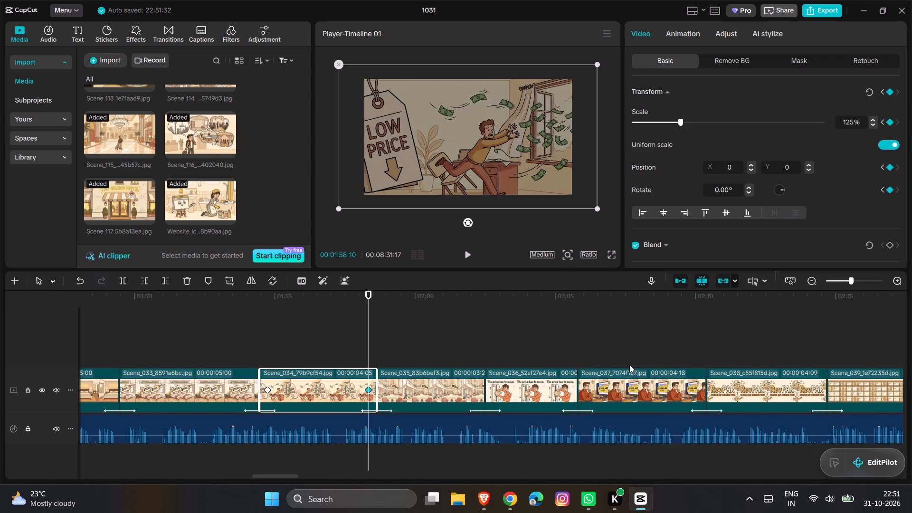
scroll(425, 382, left, 1)
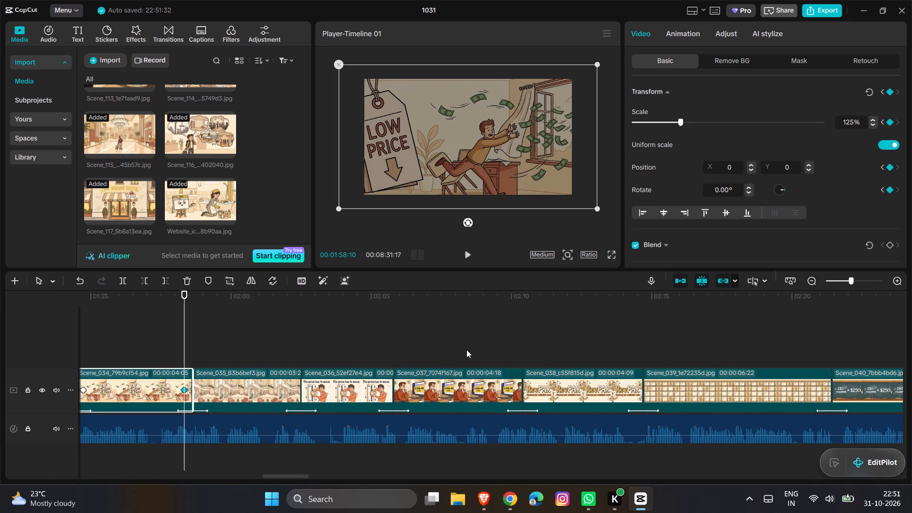
click(400, 356)
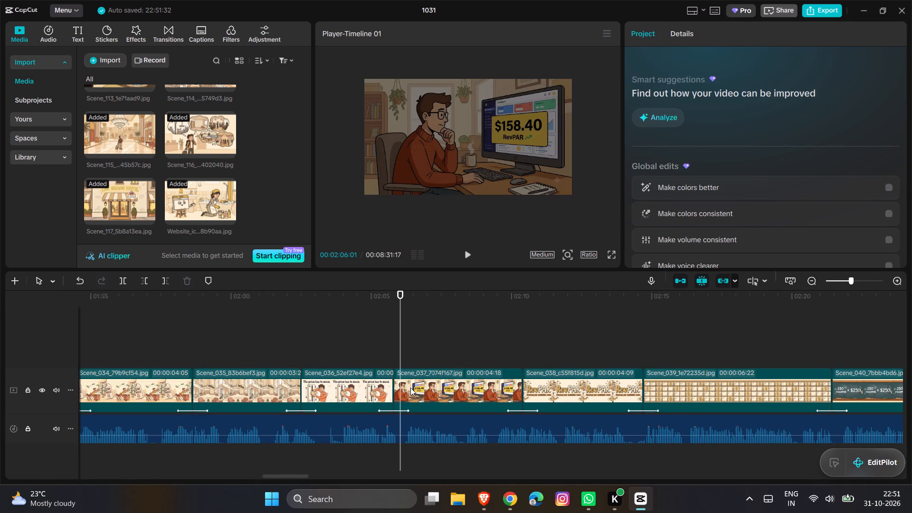
click(410, 388)
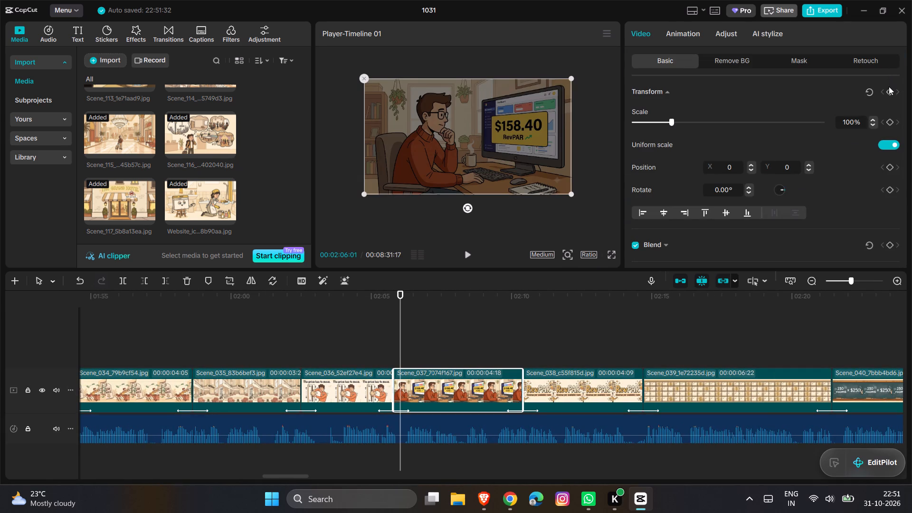
click(889, 91)
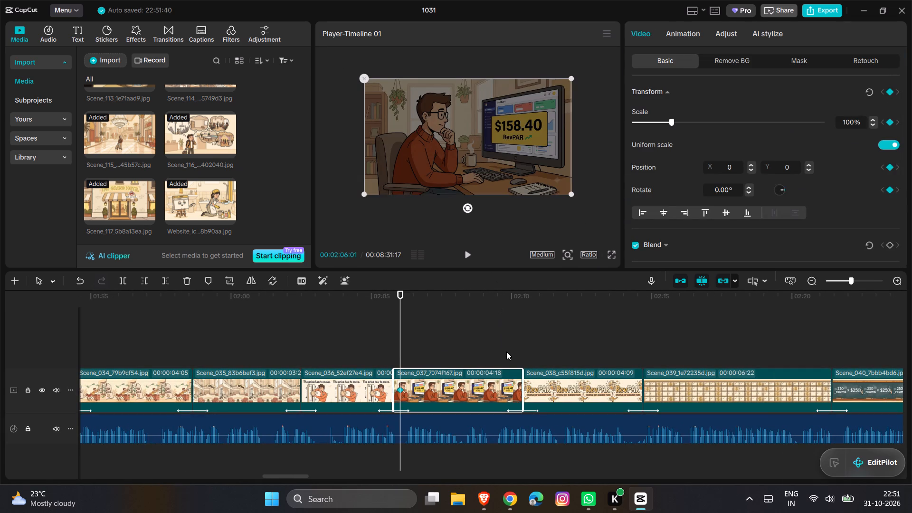
click(511, 352)
click(508, 390)
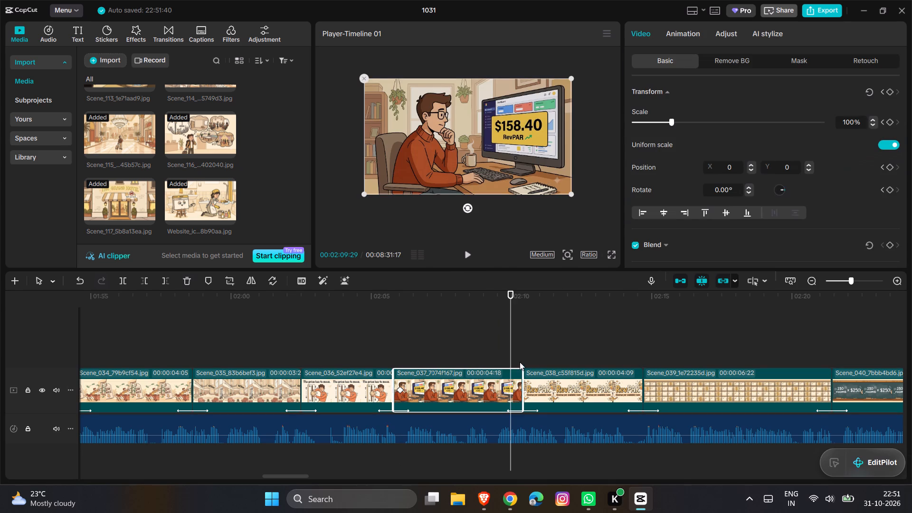
drag(570, 195, 580, 201)
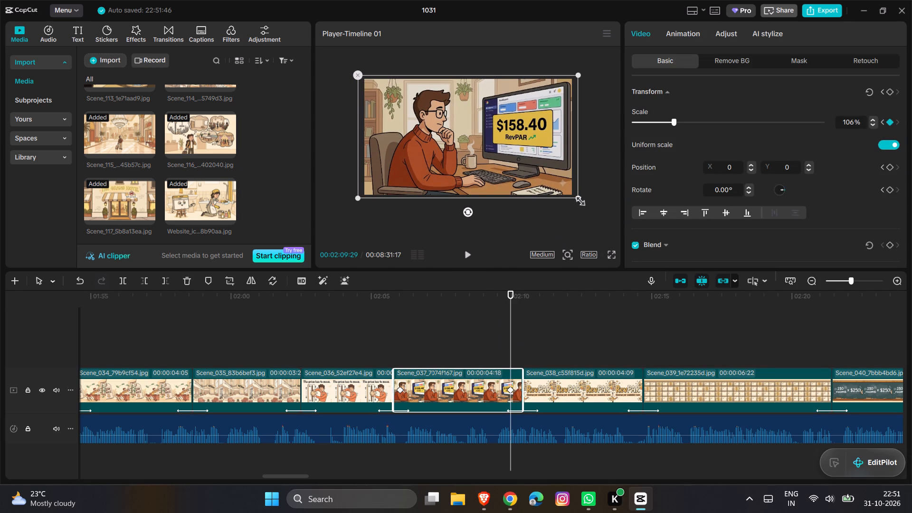
Increase Scene_037's zoom to scale 130% at its end keyframe at 00:02:09:29, keeping the image centred.
drag(578, 199, 612, 218)
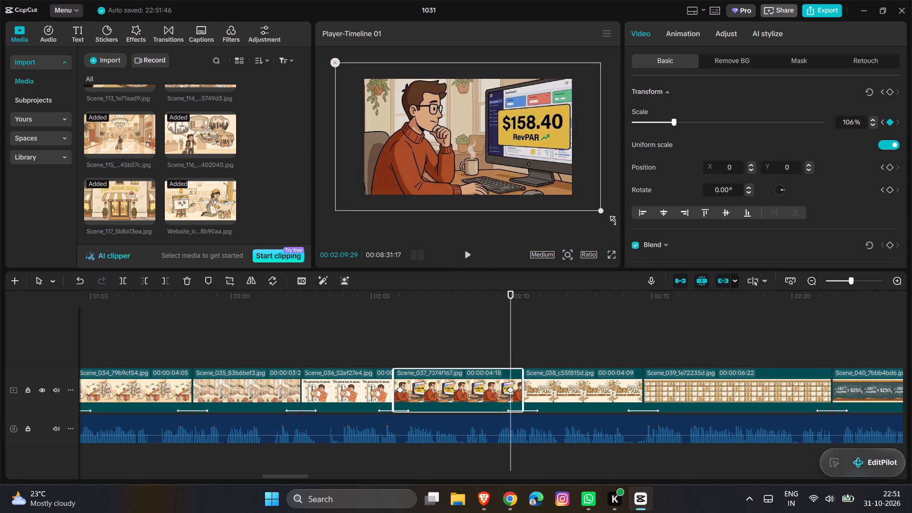
drag(612, 218, 614, 219)
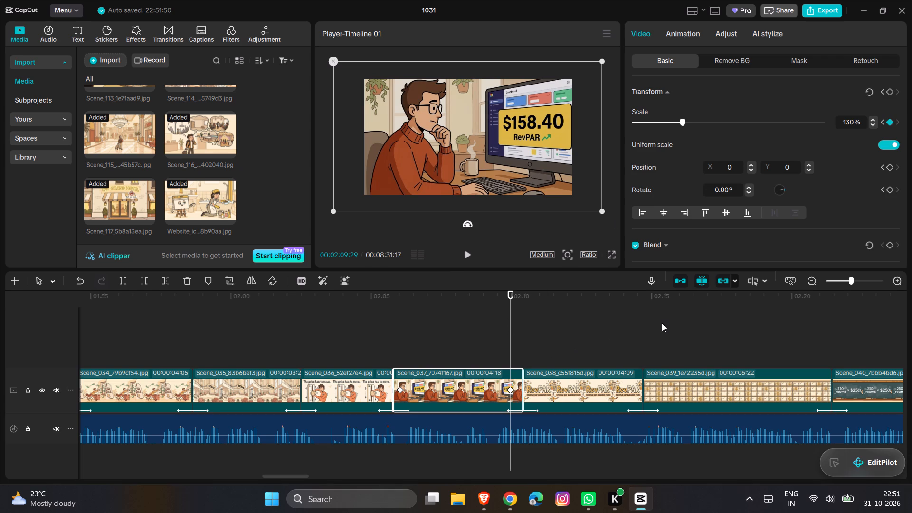
Keyframe a centred zoom-in on Scene_039, from a transform keyframe at 00:02:15:00 to scale 140% at 00:02:21:04.
click(652, 340)
click(661, 389)
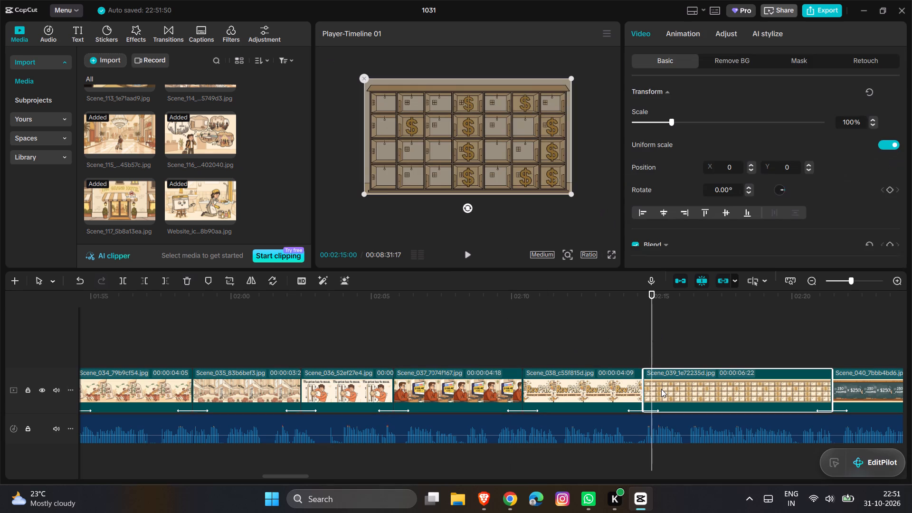
click(889, 94)
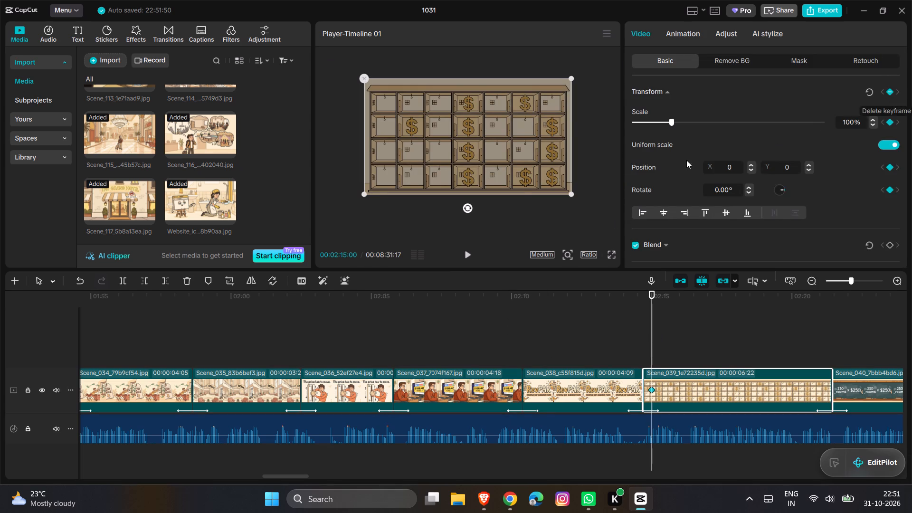
scroll(621, 323, left, 2)
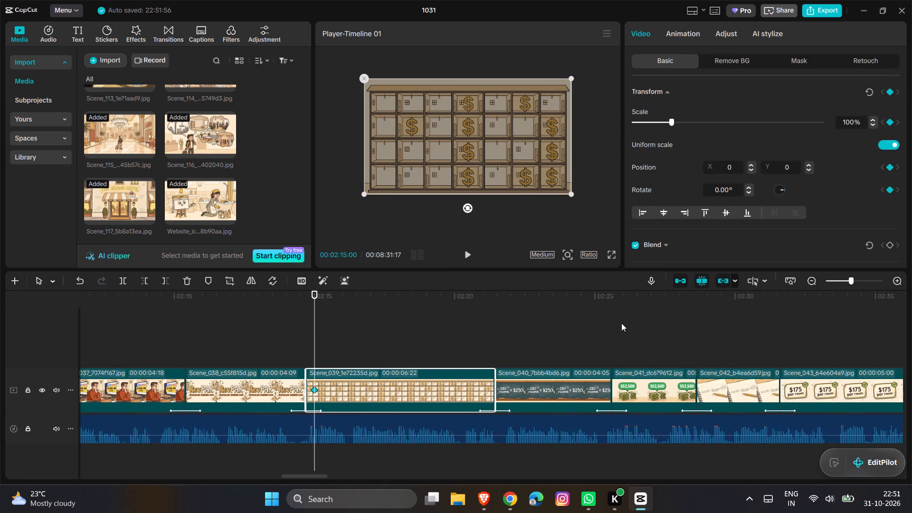
scroll(621, 323, left, 1)
click(437, 347)
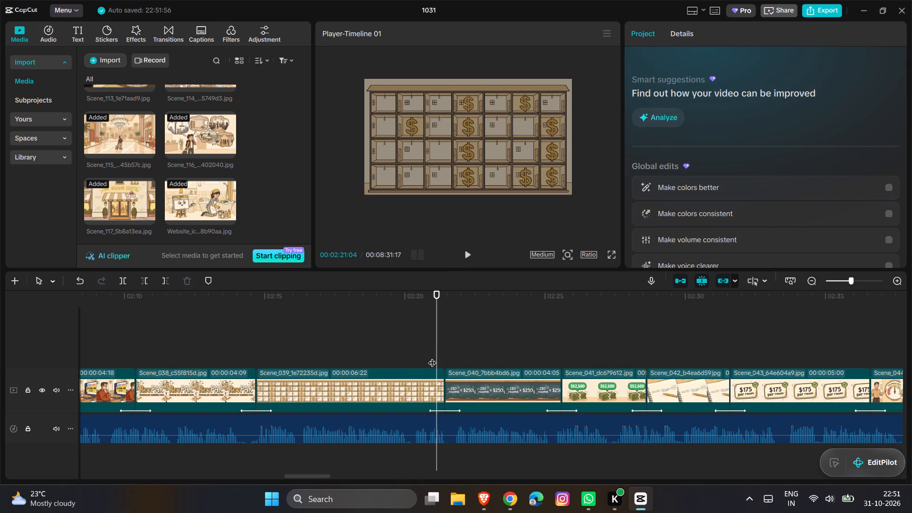
click(427, 379)
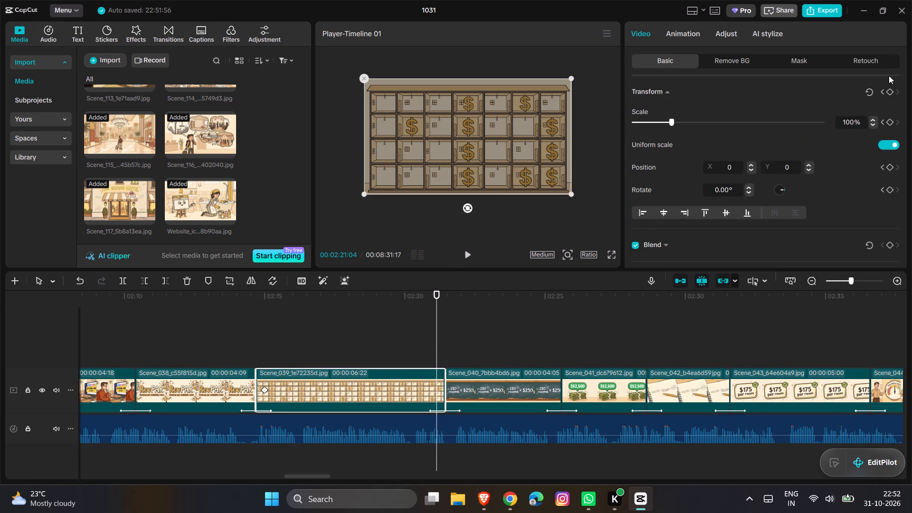
click(888, 90)
drag(574, 196, 602, 220)
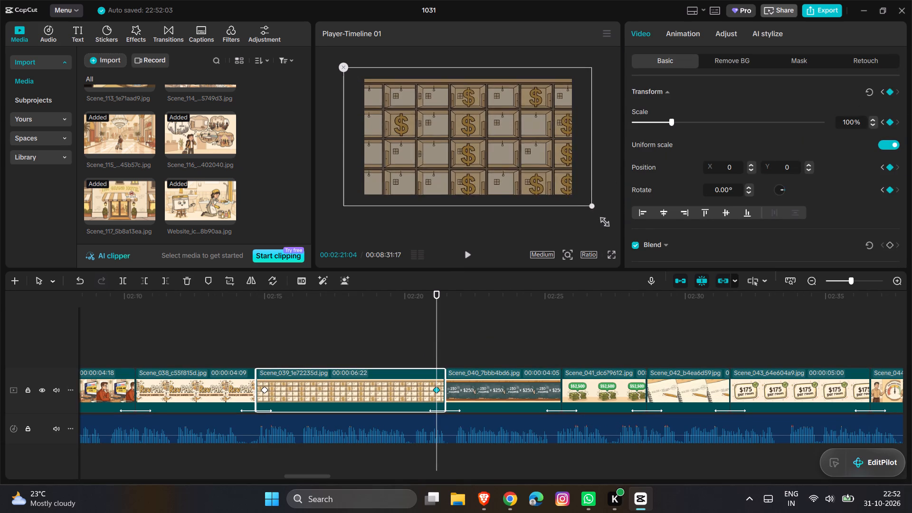
drag(602, 220, 634, 233)
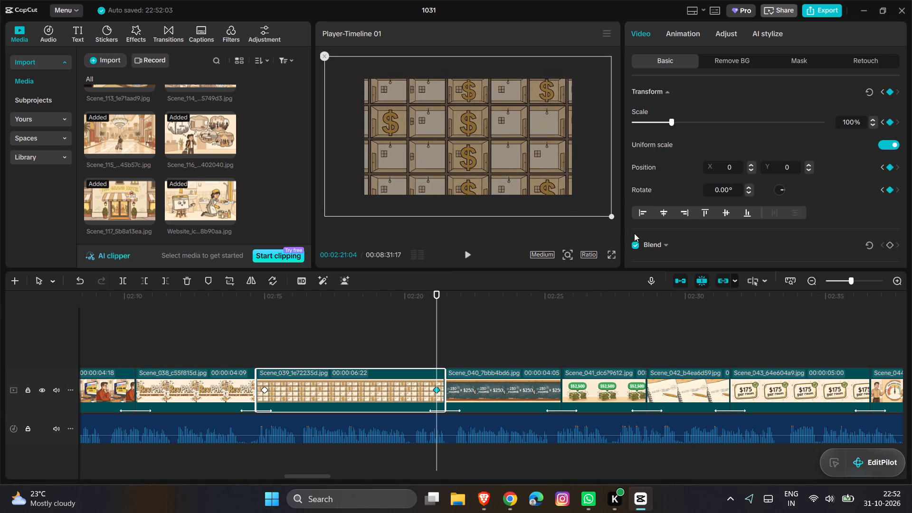
drag(634, 233, 636, 234)
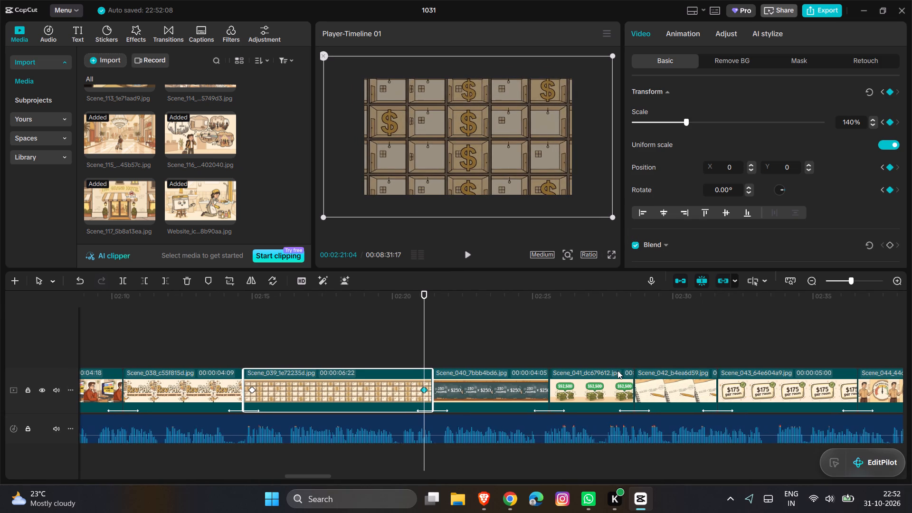
Keyframe a centred zoom-in on Scene_040, from a transform keyframe at 00:02:21:21 to scale 120% at 00:02:25:12.
click(438, 348)
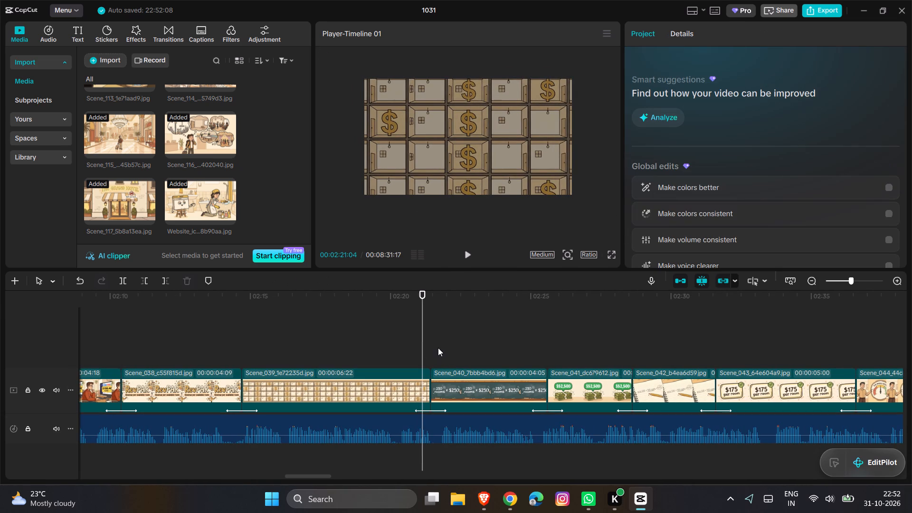
click(501, 395)
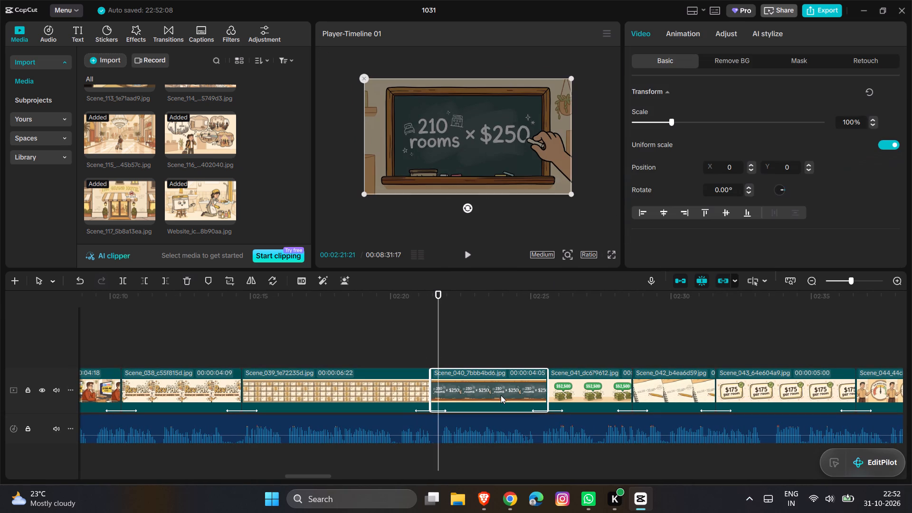
click(892, 95)
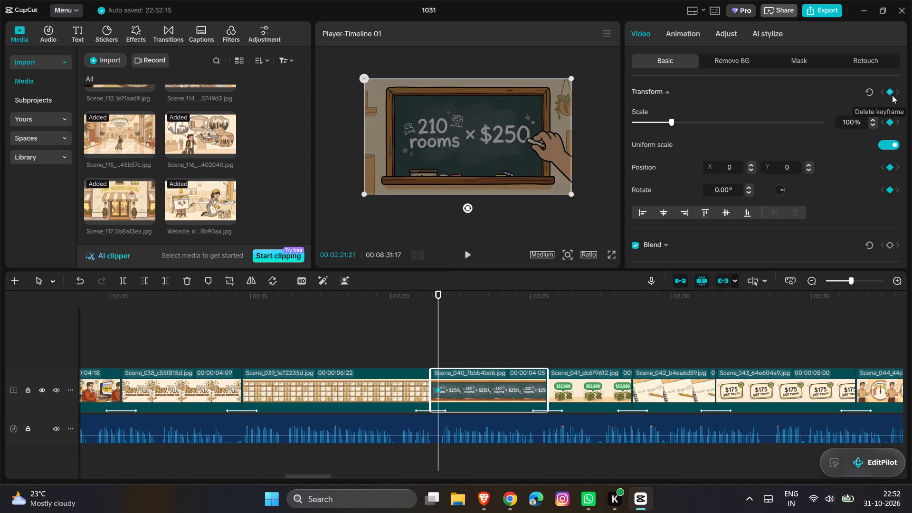
click(542, 355)
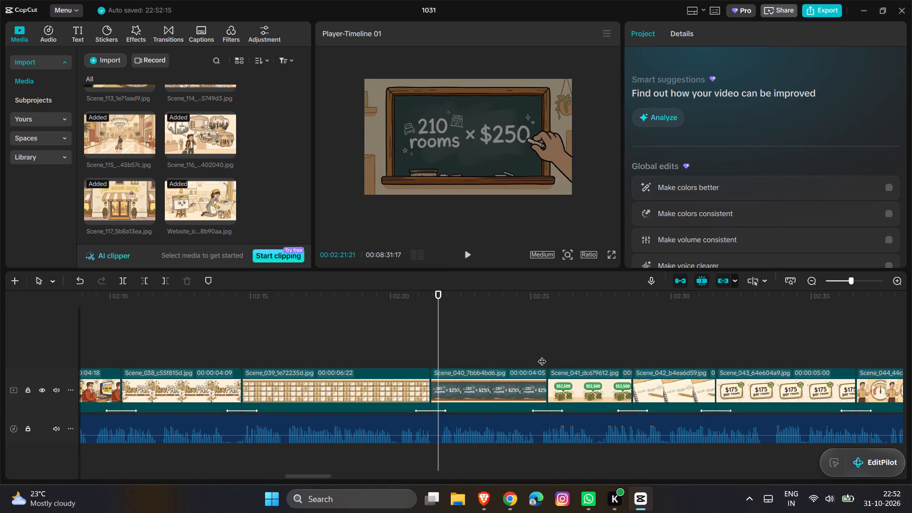
click(538, 371)
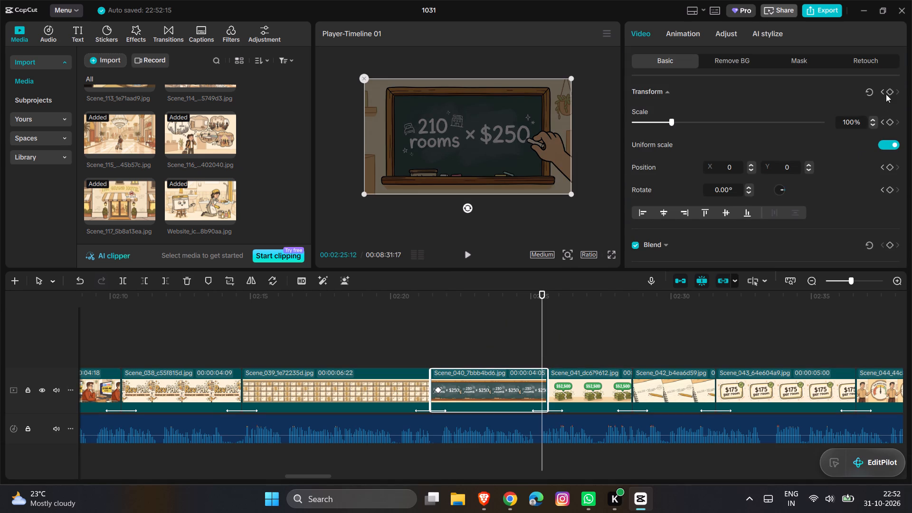
click(889, 89)
drag(568, 193, 590, 205)
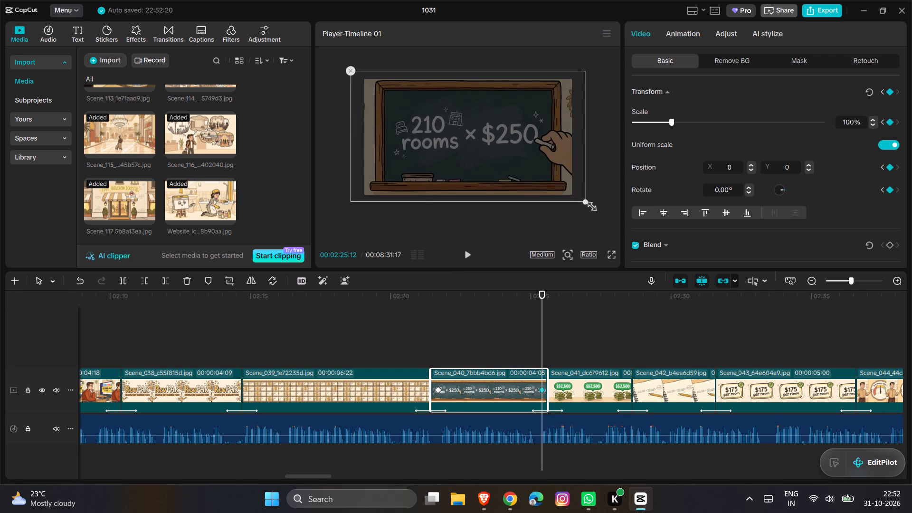
drag(590, 205, 599, 209)
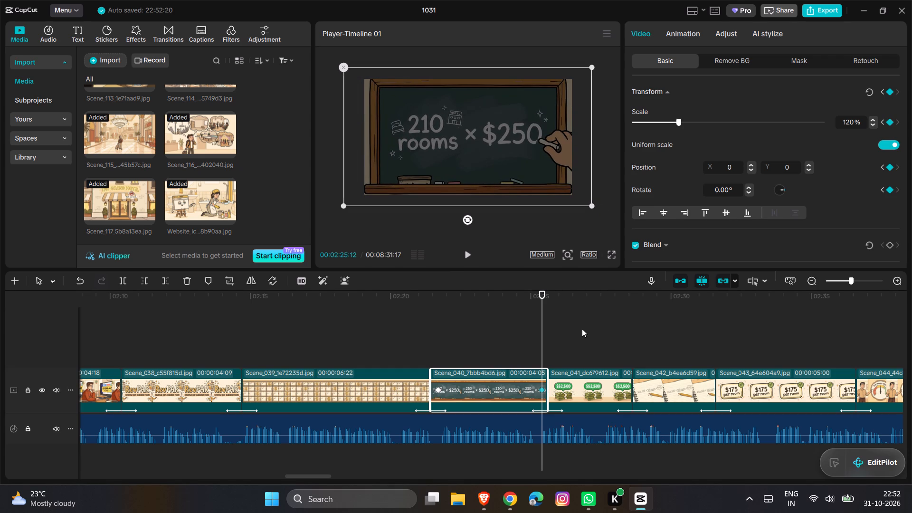
Keyframe a centred zoom-in on Scene_043, from a transform keyframe at 00:02:31:26 to scale 132% at 00:02:36:10.
click(730, 349)
click(723, 361)
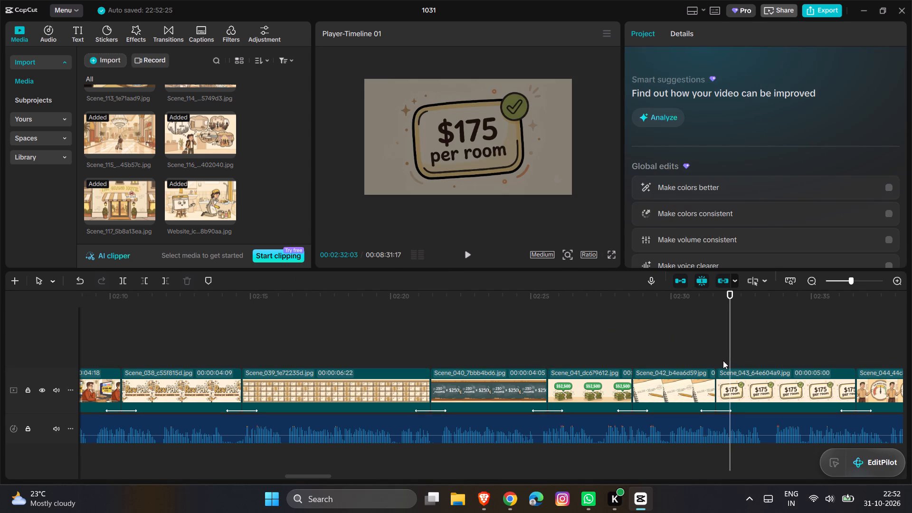
click(735, 383)
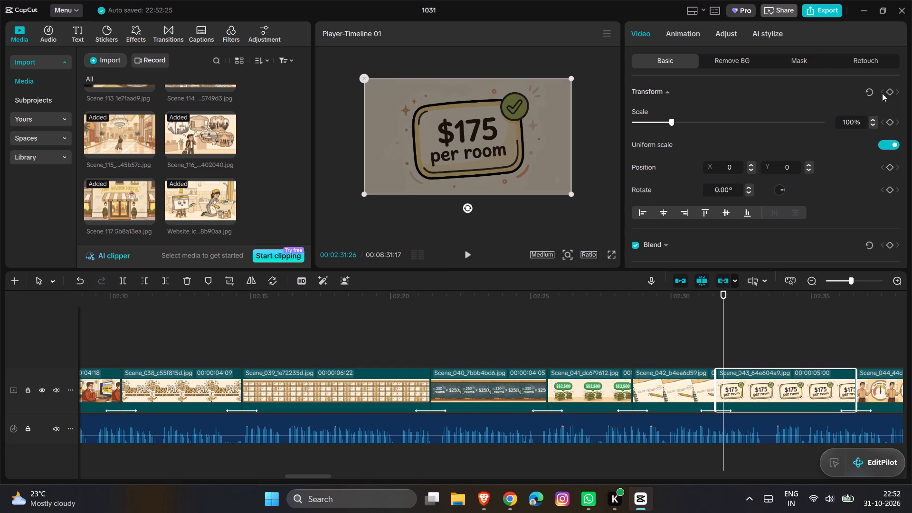
click(889, 94)
scroll(721, 327, left, 3)
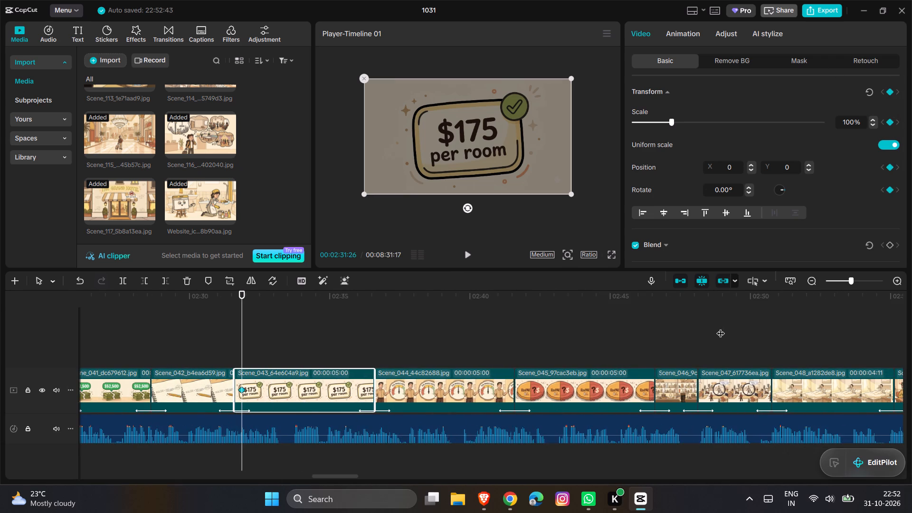
click(367, 349)
click(355, 403)
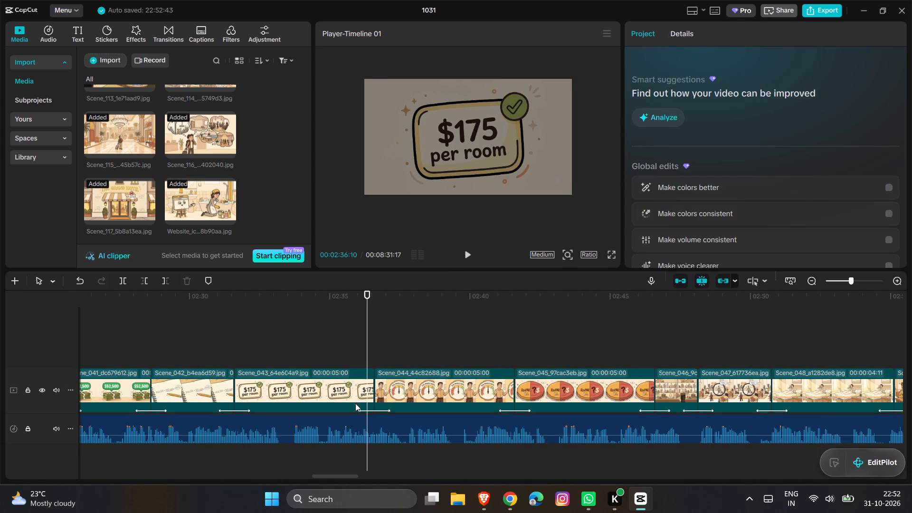
click(890, 98)
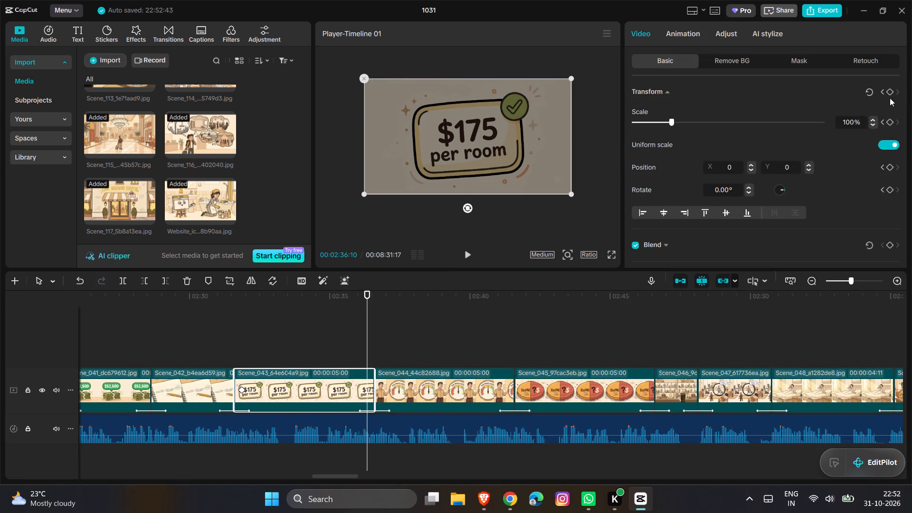
click(890, 95)
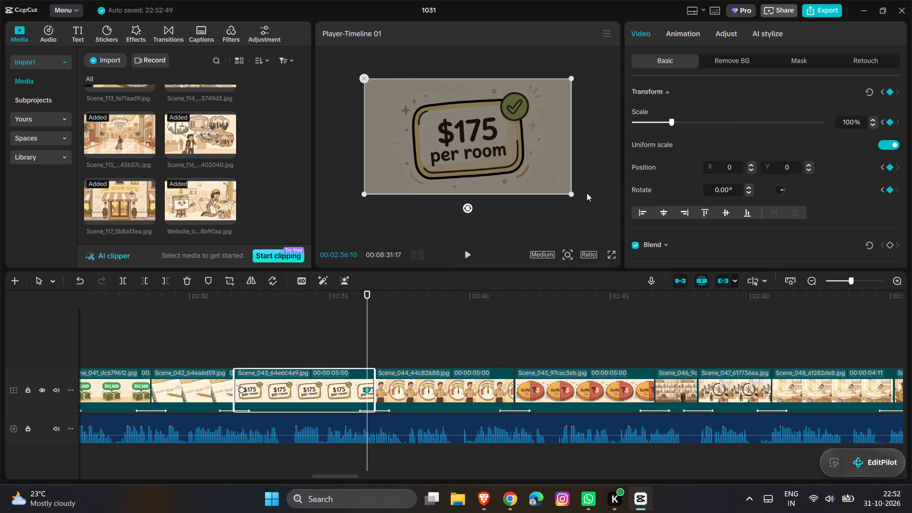
drag(571, 193, 611, 218)
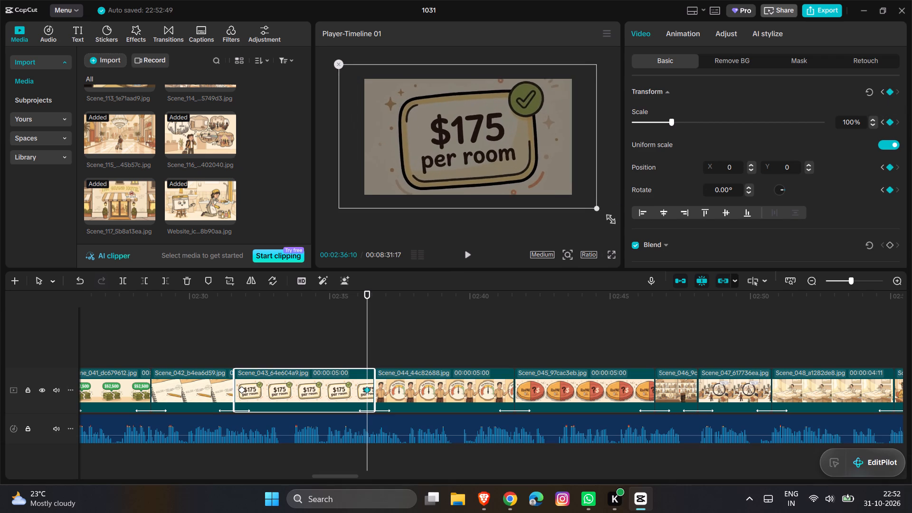
drag(611, 218, 622, 222)
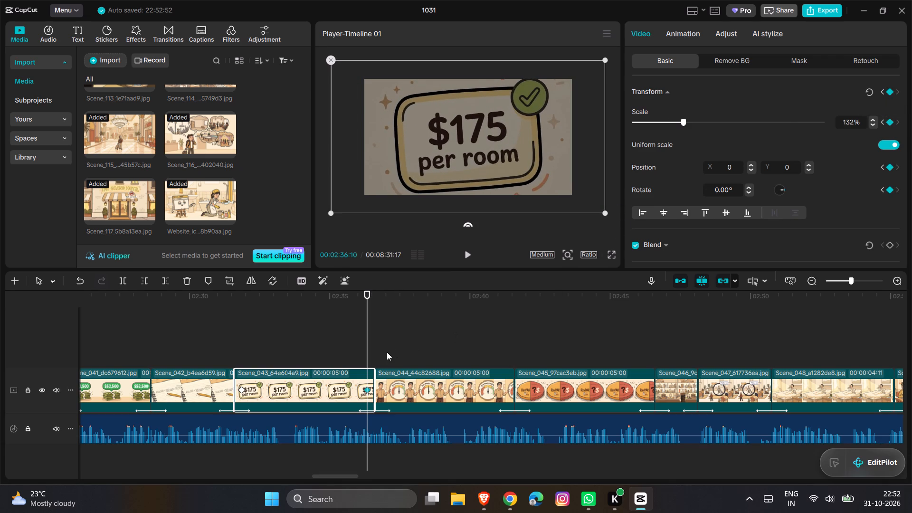
Keyframe a centred zoom-in on Scene_044, from a transform keyframe at 00:02:36:28 to an enlarged image at 00:02:41:10.
click(384, 353)
click(405, 387)
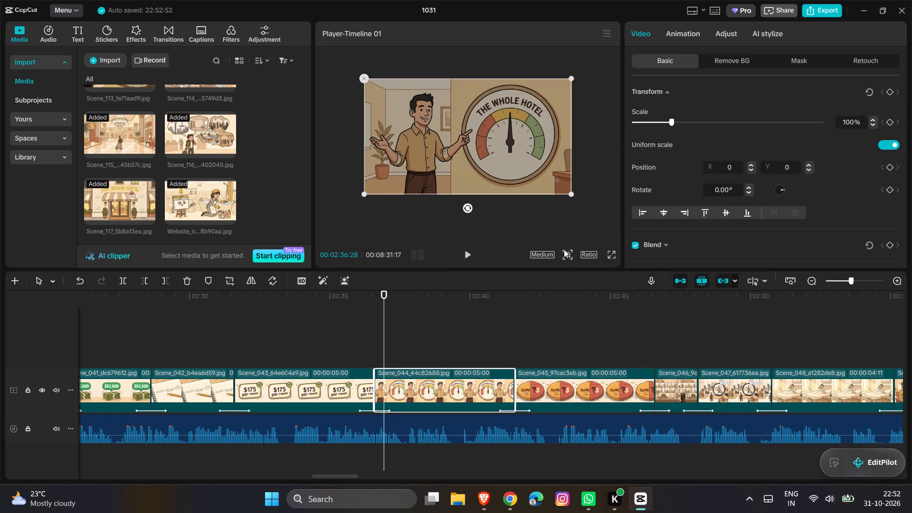
click(889, 94)
click(508, 343)
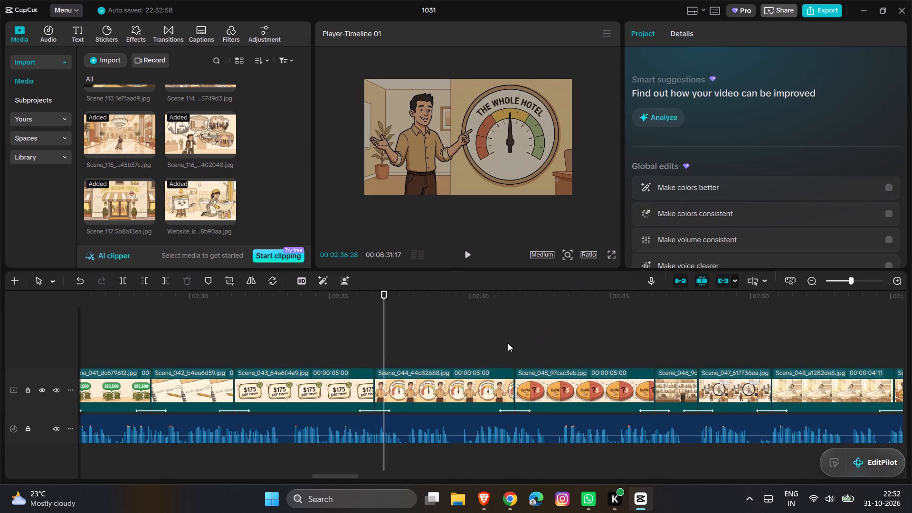
click(488, 394)
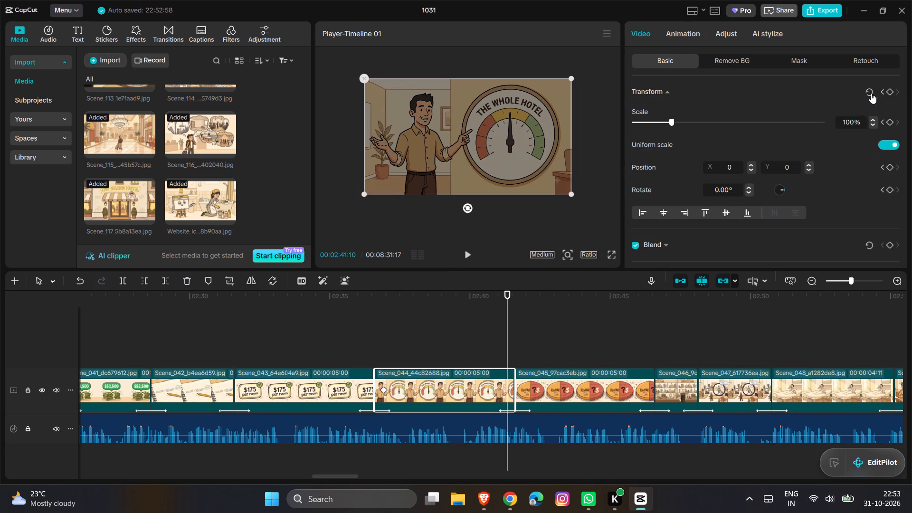
click(891, 95)
drag(569, 194, 586, 204)
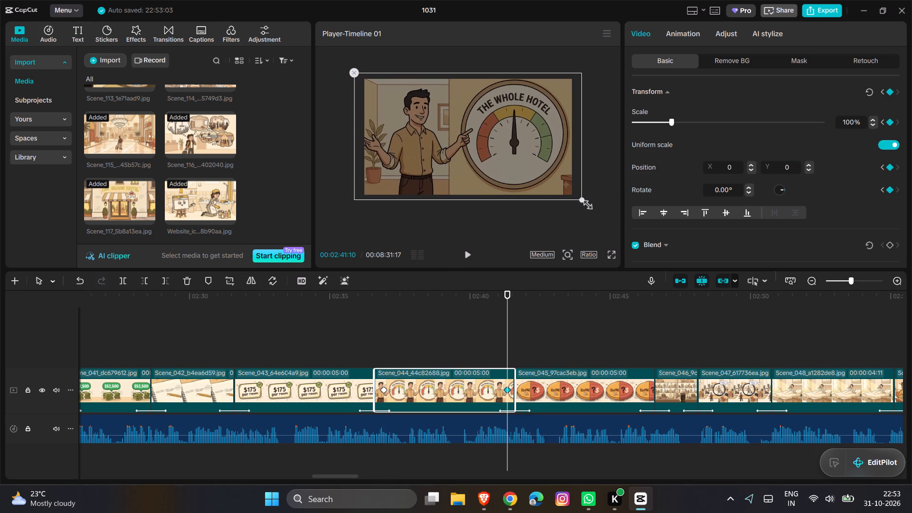
drag(586, 204, 627, 217)
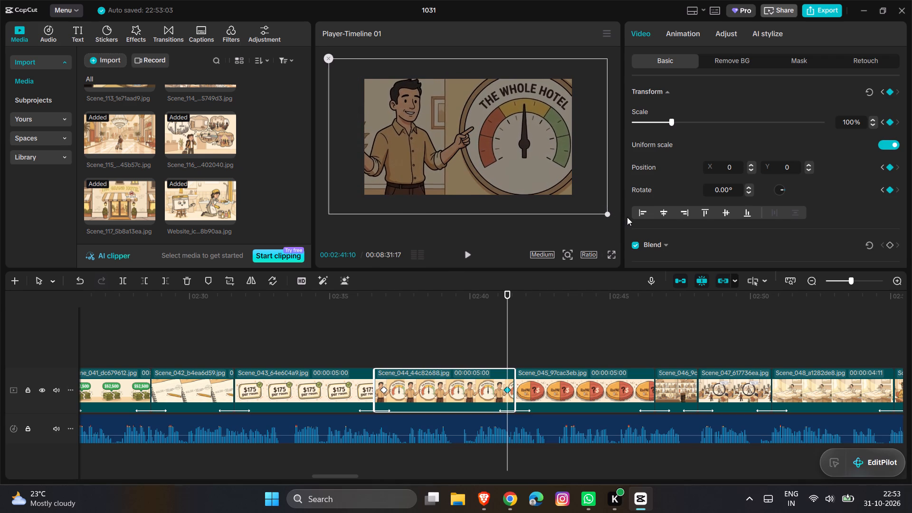
drag(627, 217, 628, 218)
Keyframe a centred zoom-in on Scene_045, from a transform keyframe at 00:02:42:00 to scale 136% at 00:02:46:07.
click(526, 357)
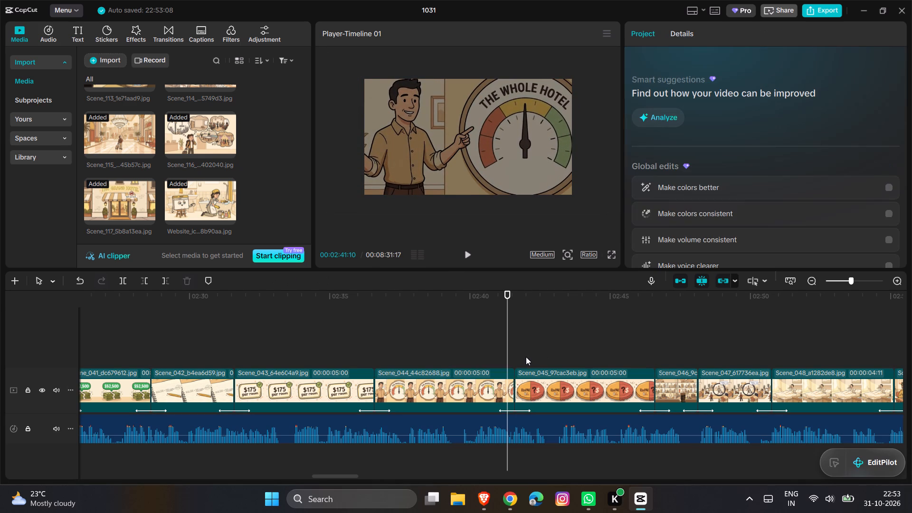
click(536, 391)
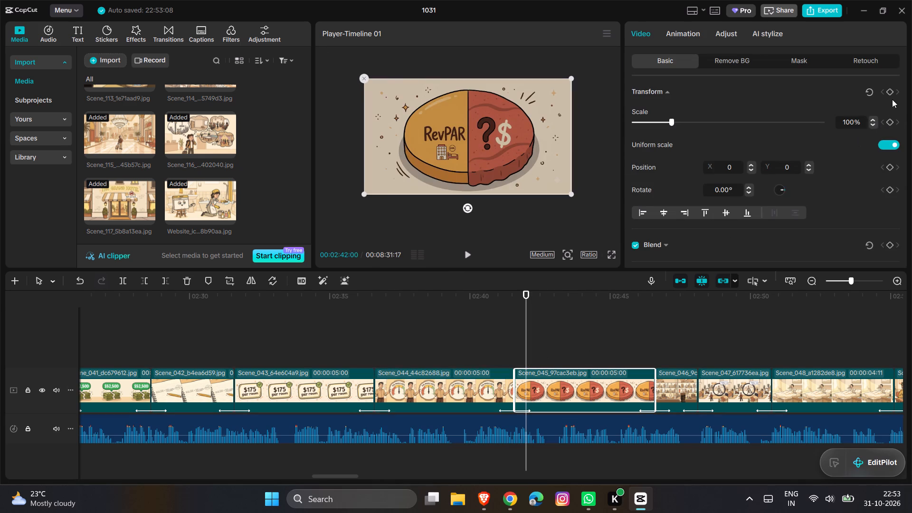
click(889, 93)
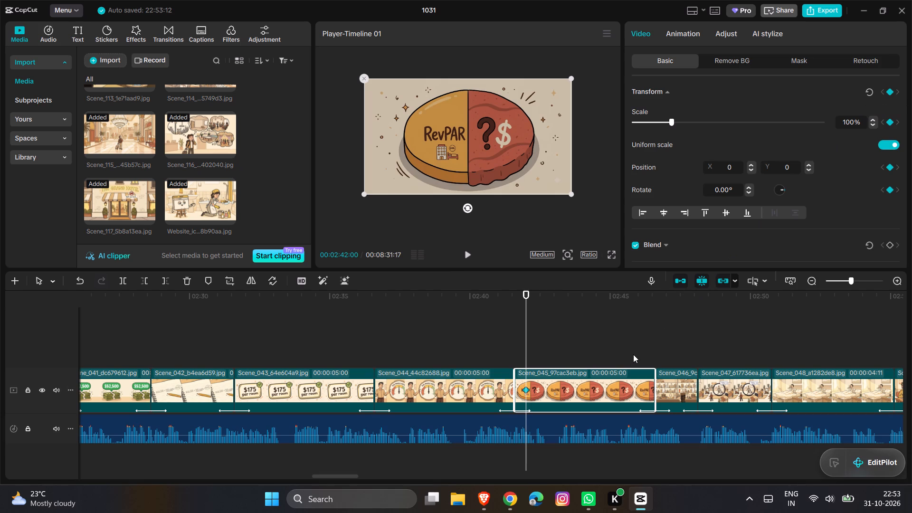
click(645, 351)
click(646, 408)
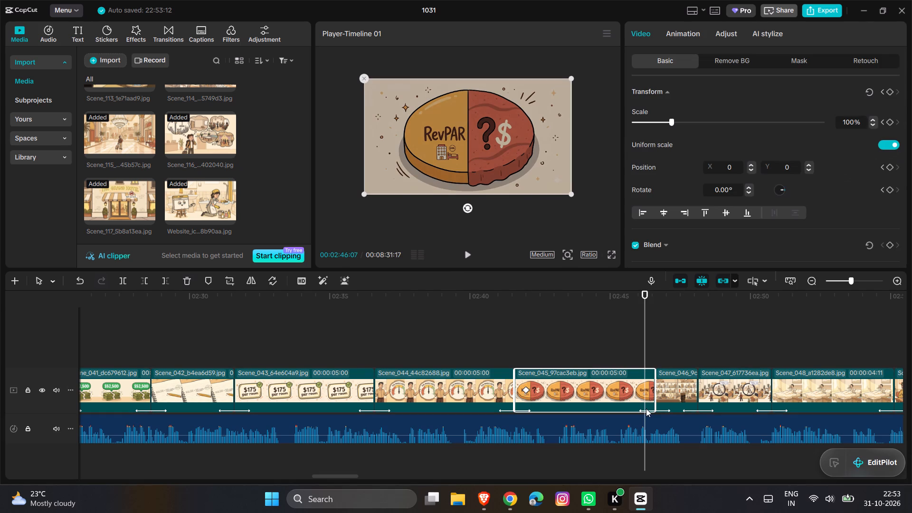
click(890, 94)
drag(570, 195, 598, 218)
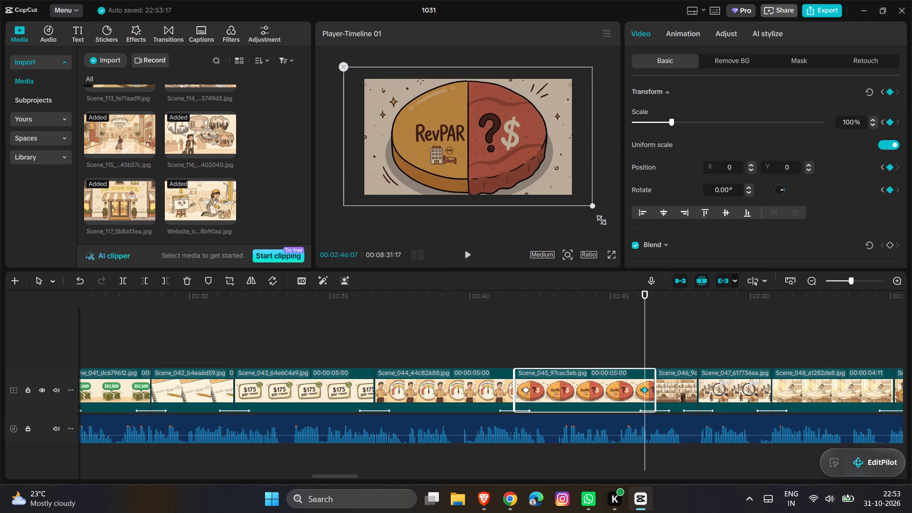
drag(598, 218, 623, 228)
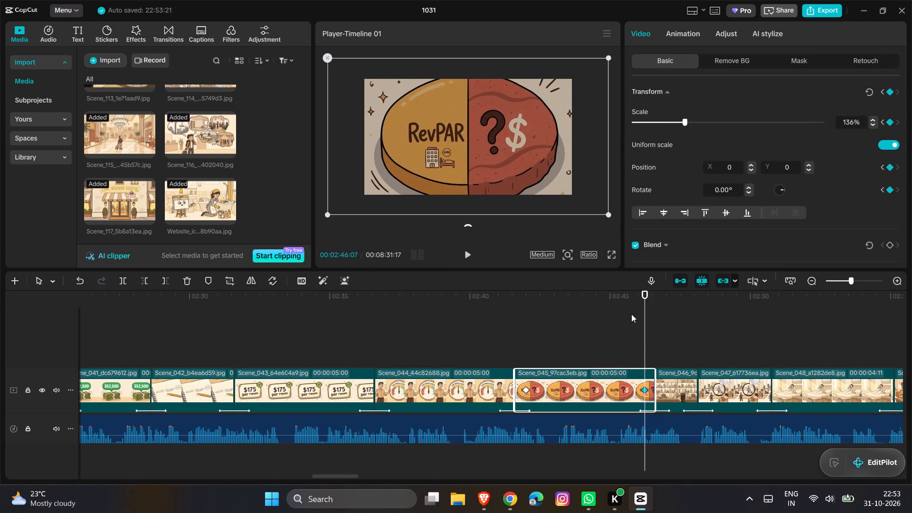
Add a starting transform keyframe to Scene_052 at 00:03:06:08, with the image at position X 248, Y -248 and scale 113%.
scroll(636, 334, left, 4)
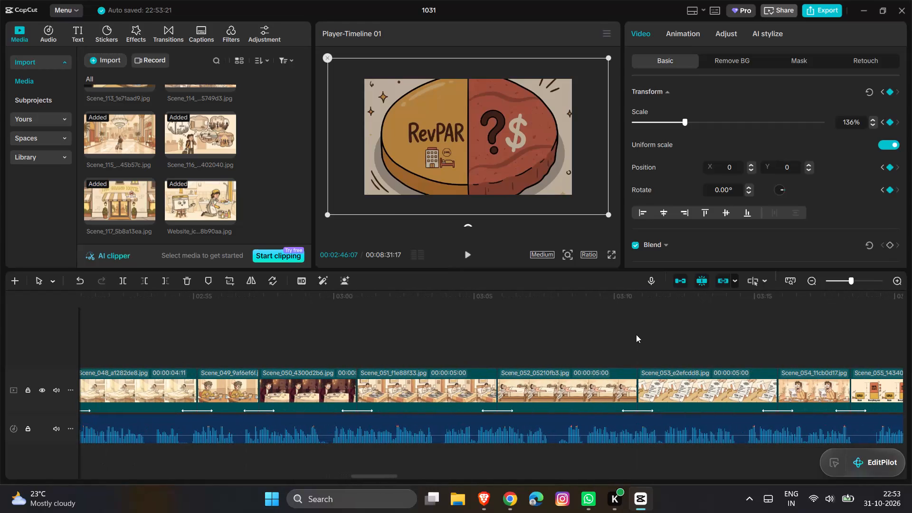
click(505, 351)
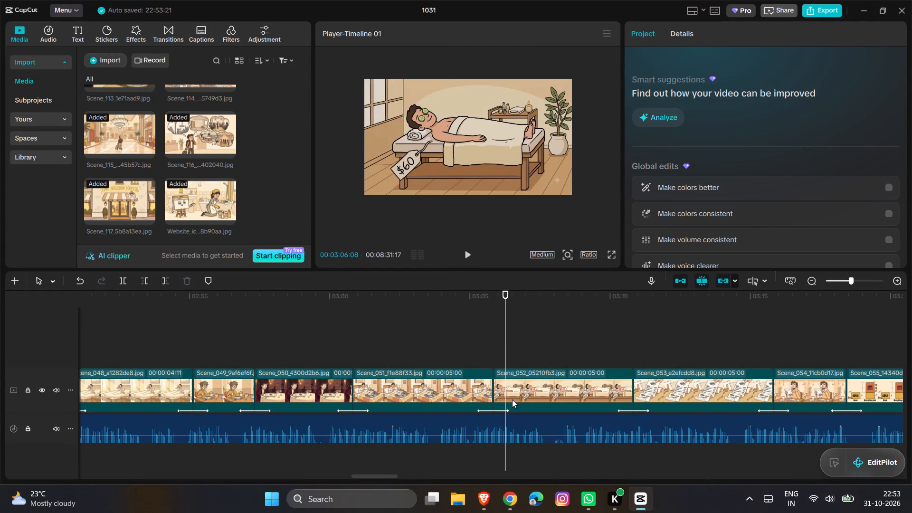
click(512, 399)
click(891, 94)
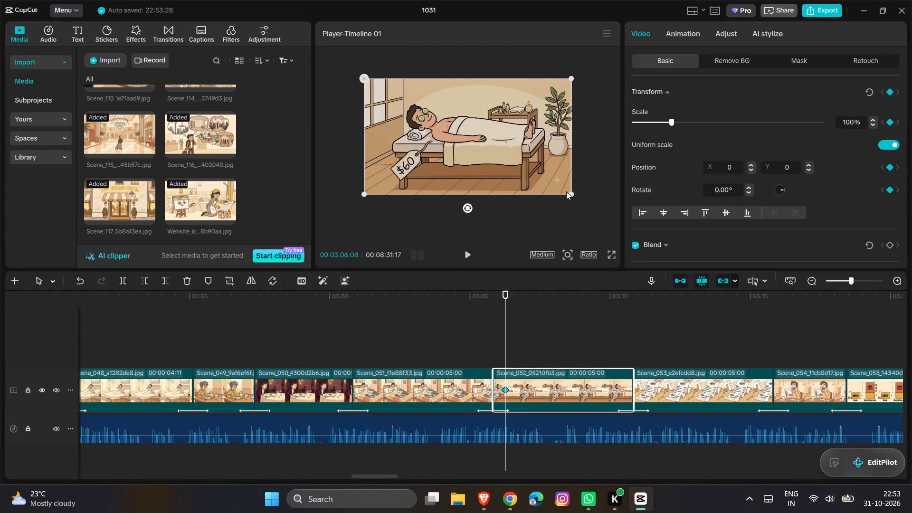
drag(566, 191, 579, 200)
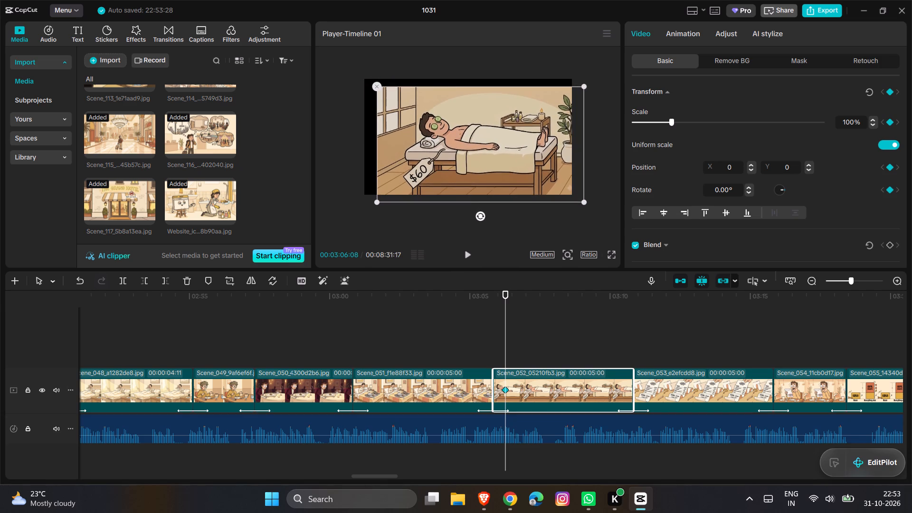
drag(579, 200, 580, 205)
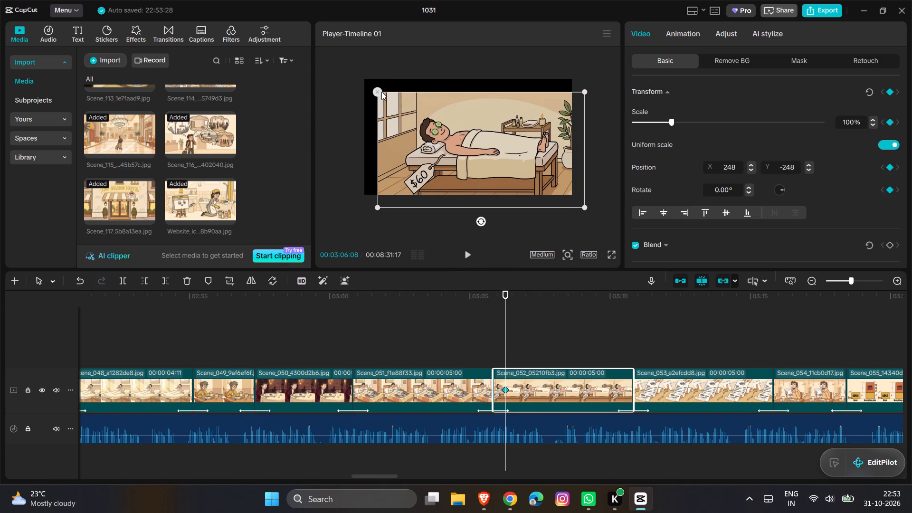
drag(583, 209, 600, 218)
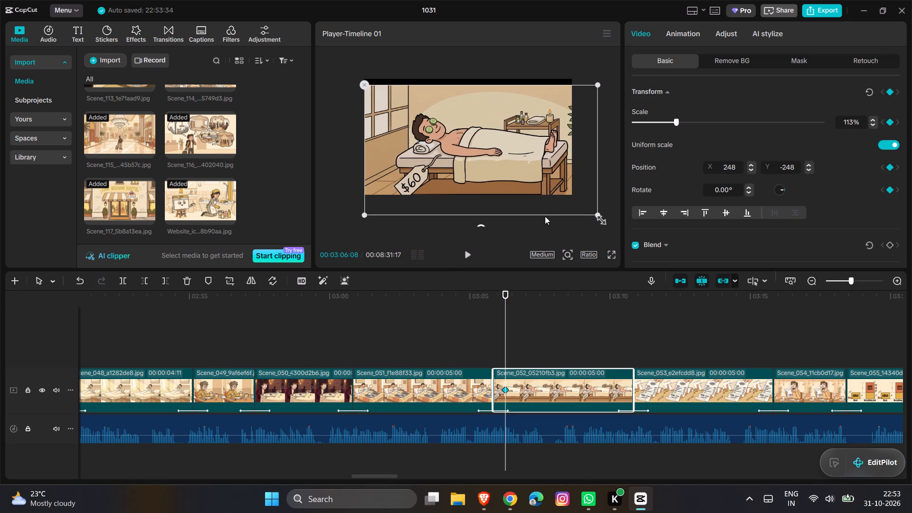
click(543, 224)
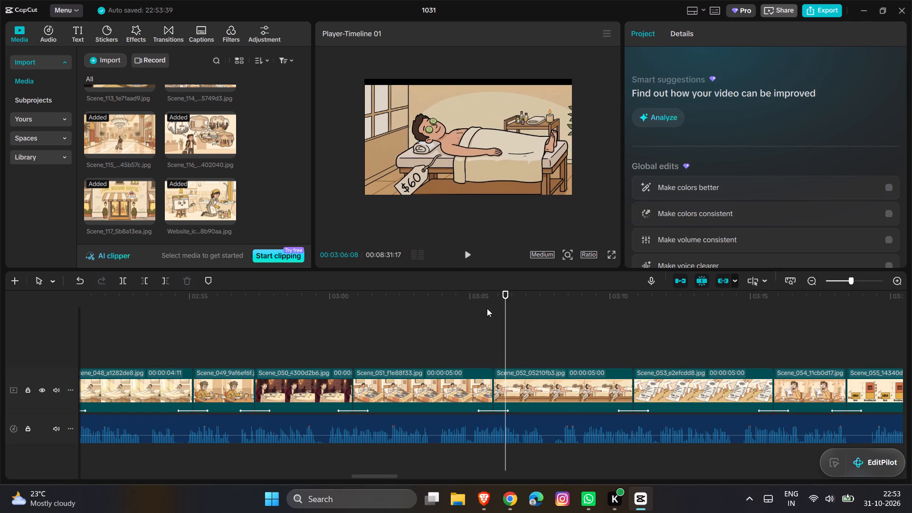
click(481, 322)
key(space)
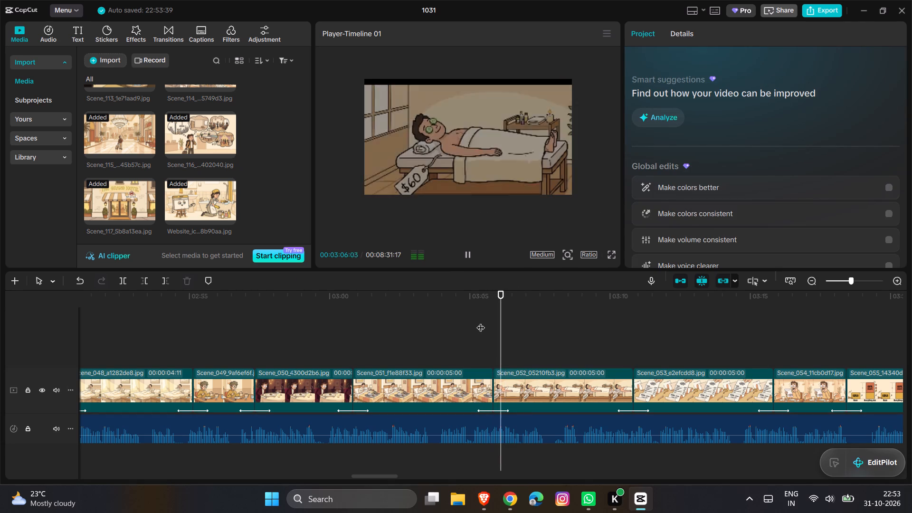
key(space)
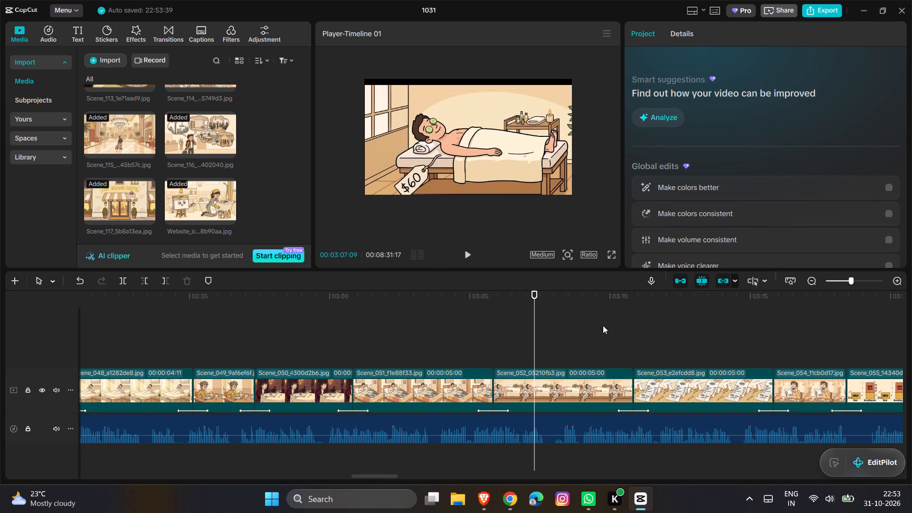
Add an ending transform keyframe to Scene_052 at 00:03:10:16 with scale 135%, and play back the zoom.
click(625, 345)
click(617, 390)
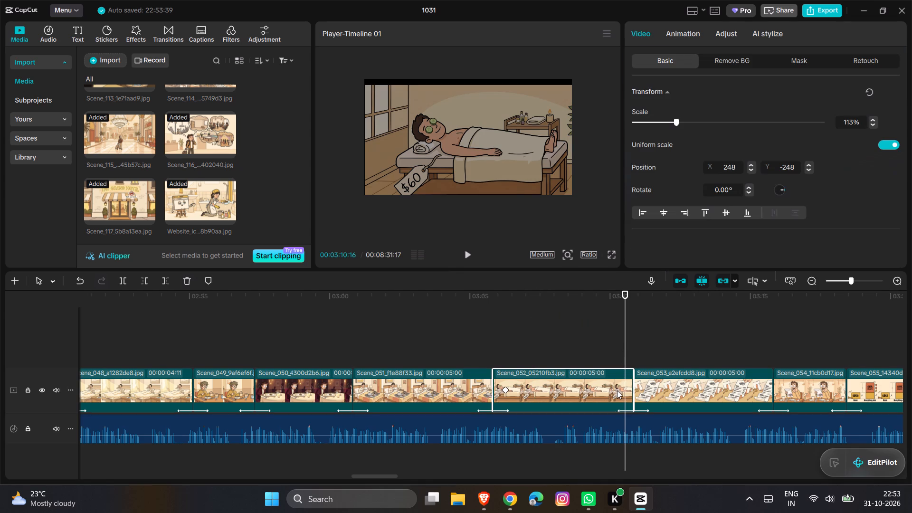
click(886, 92)
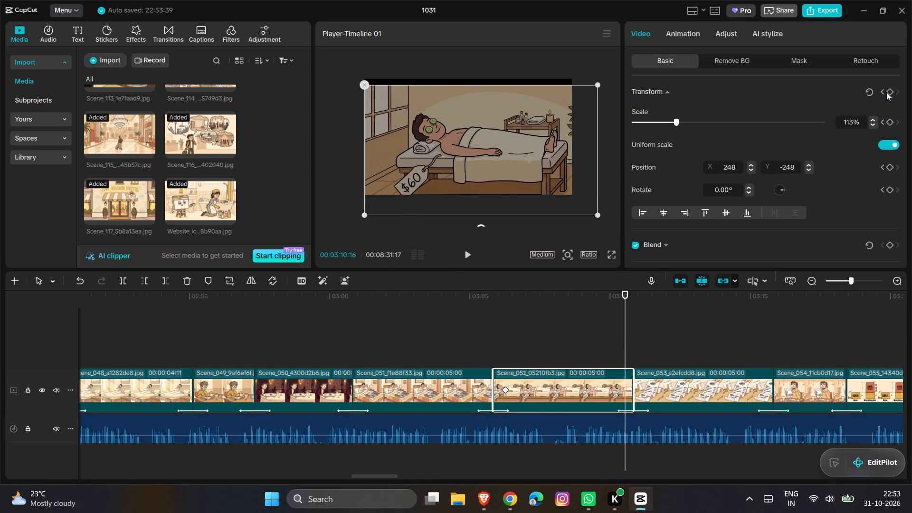
click(890, 93)
drag(597, 217, 616, 227)
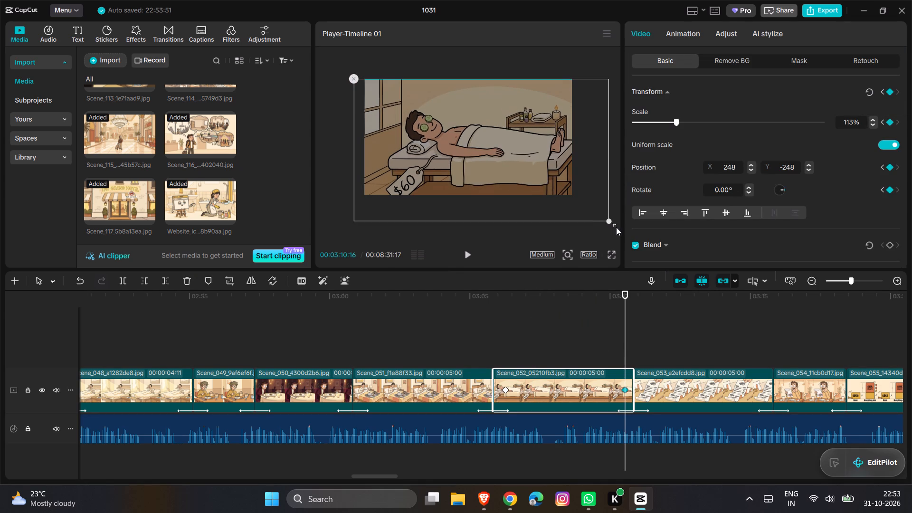
drag(616, 227, 621, 229)
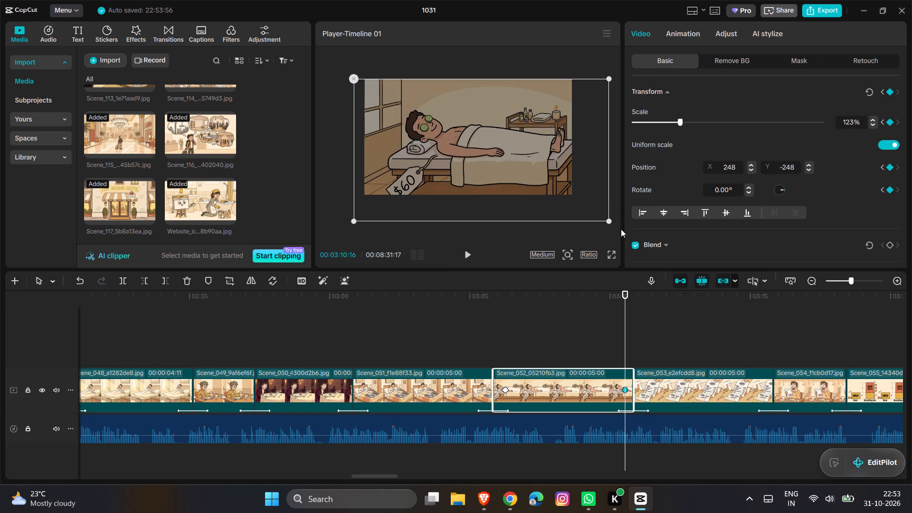
ctrl+scroll(560, 157, down, 5)
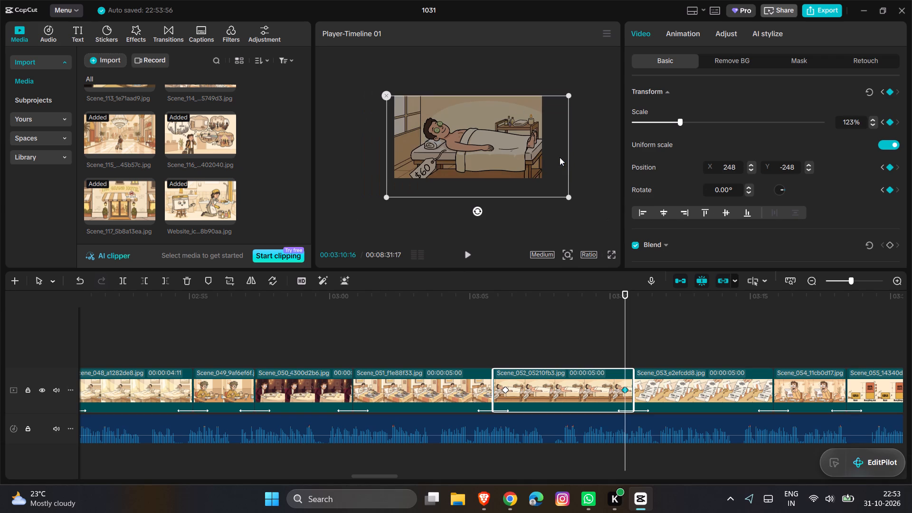
drag(568, 197, 577, 203)
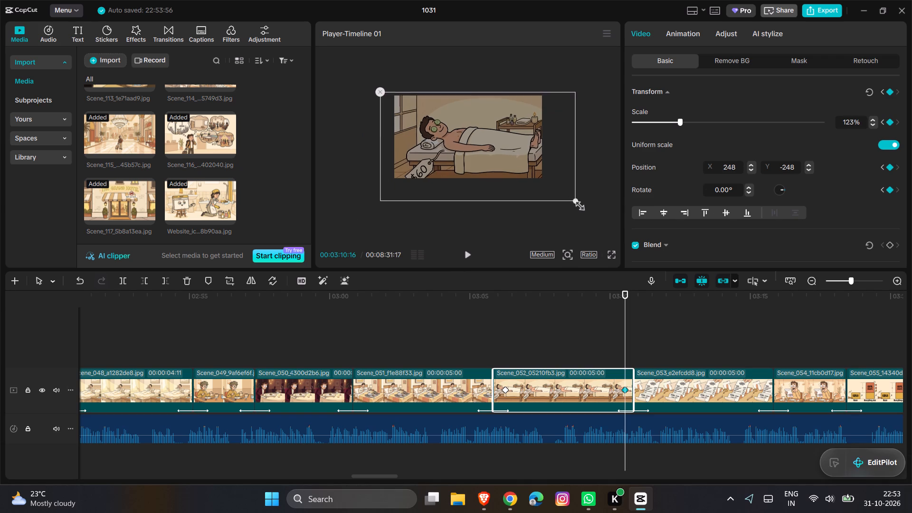
drag(577, 203, 580, 205)
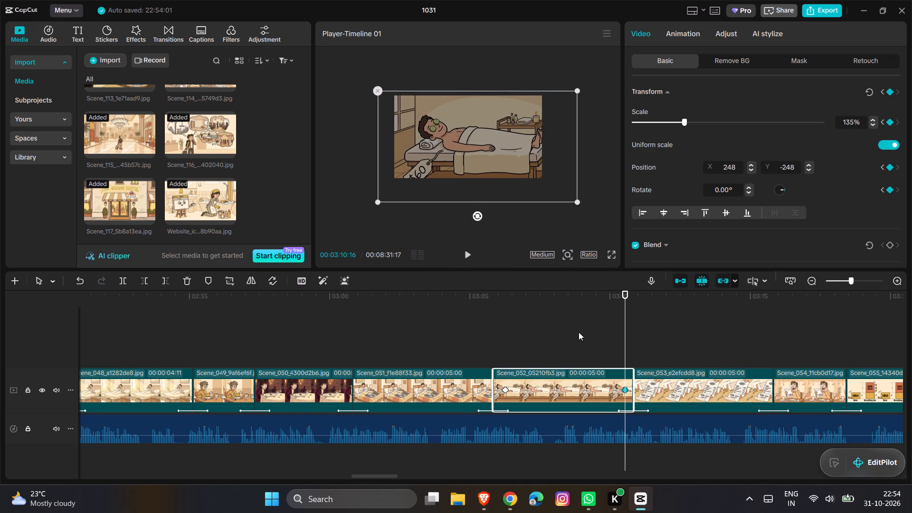
click(497, 341)
key(space)
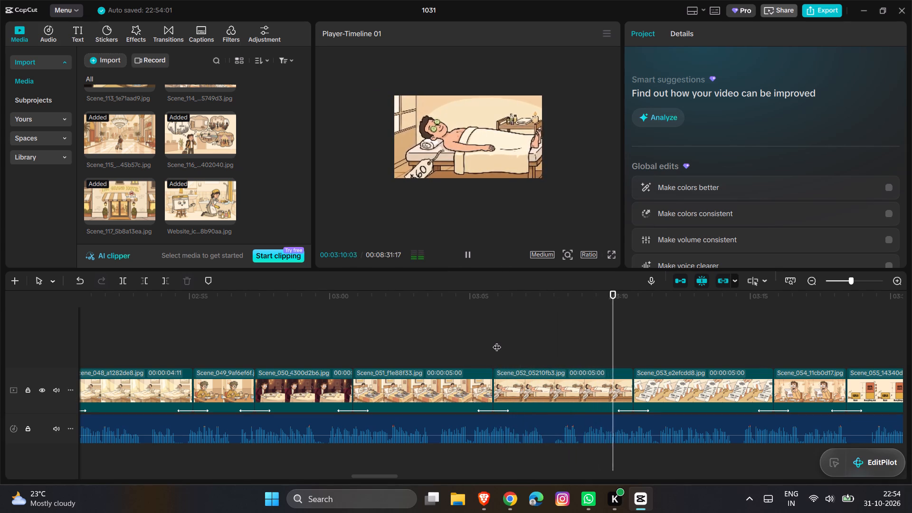
scroll(497, 341, left, 1)
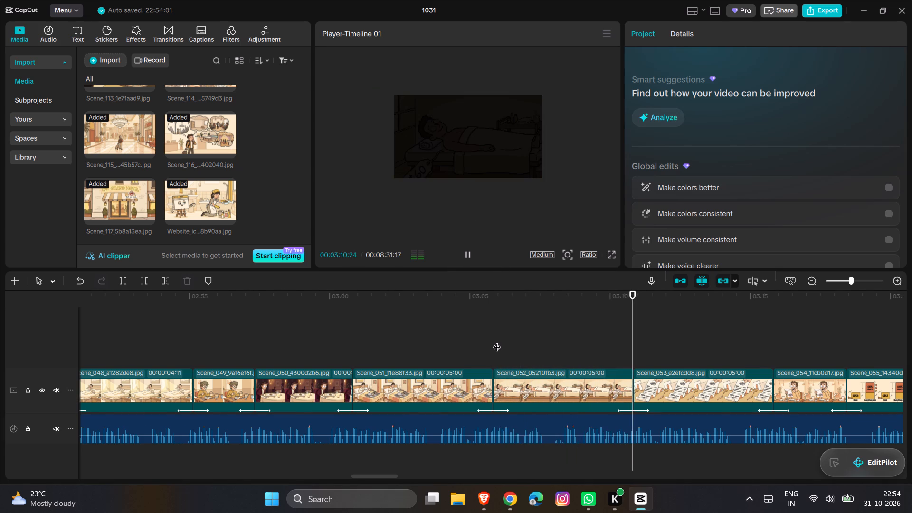
scroll(497, 341, left, 1)
key(space)
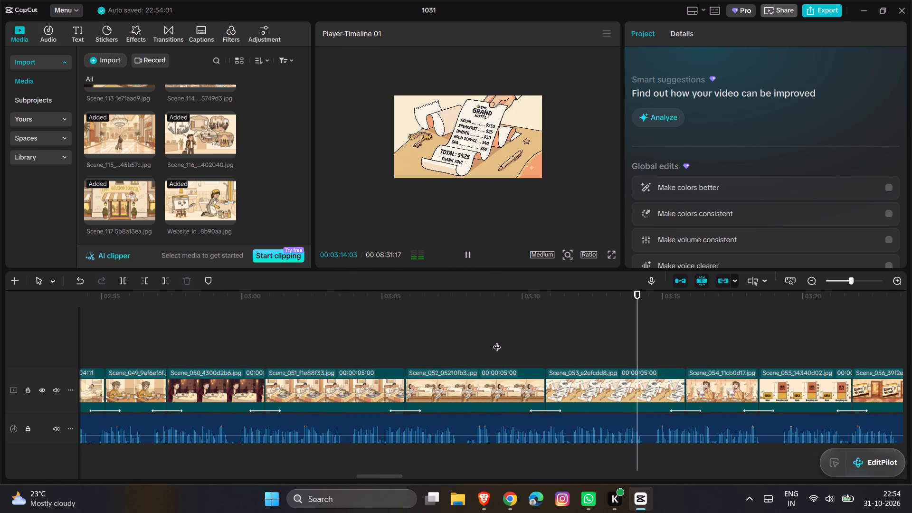
Reframe Scene_053 by enlarging the receipt image to scale 112% and moving it to position X 239, Y -132.
click(566, 384)
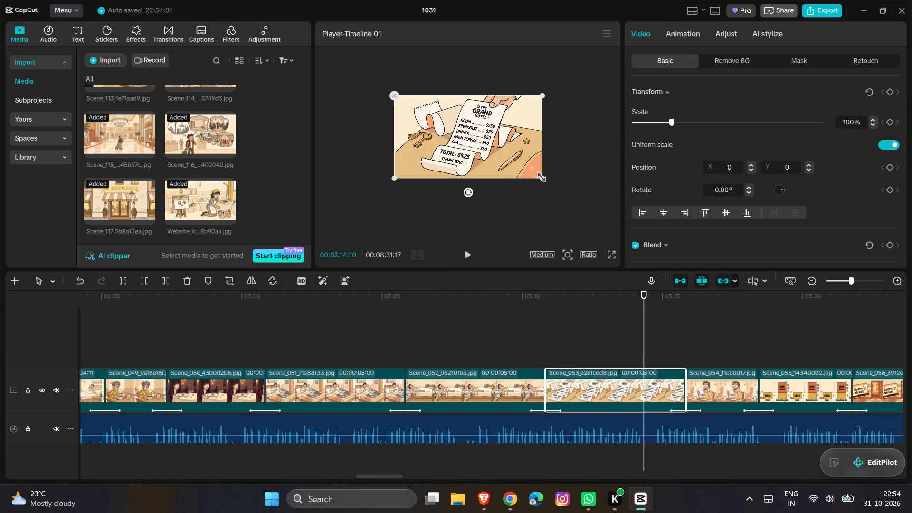
drag(541, 177, 556, 193)
click(526, 150)
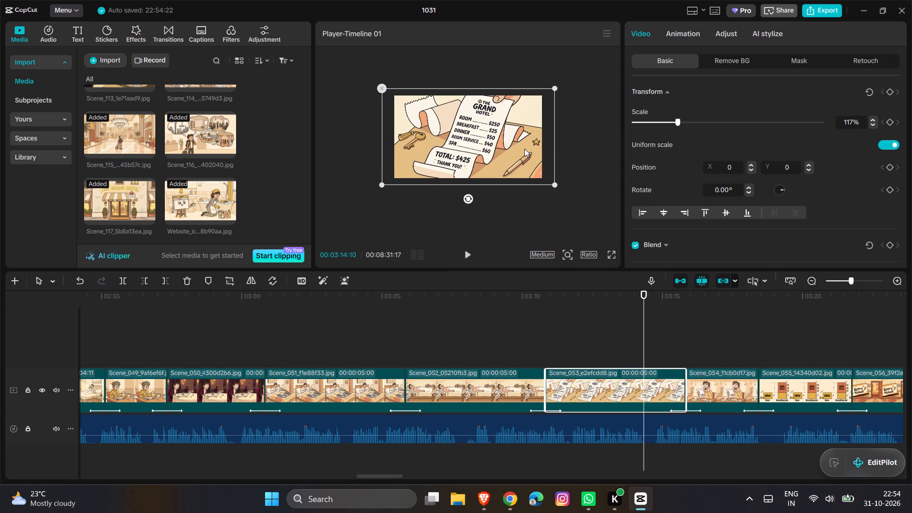
drag(553, 181, 548, 180)
drag(514, 152, 522, 158)
click(608, 190)
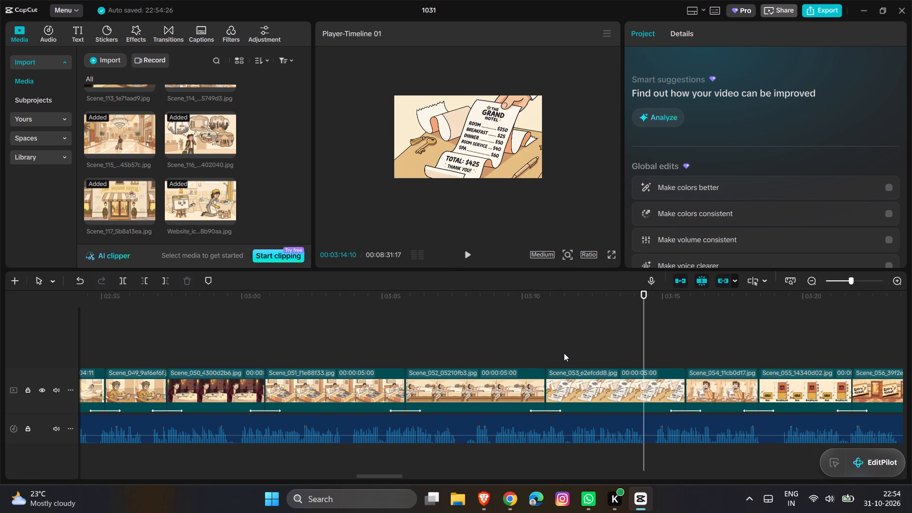
Keyframe a zoom-in on Scene_053, from a transform keyframe at 00:03:11:00 to scale 140% at 00:03:15:15.
click(564, 381)
click(550, 362)
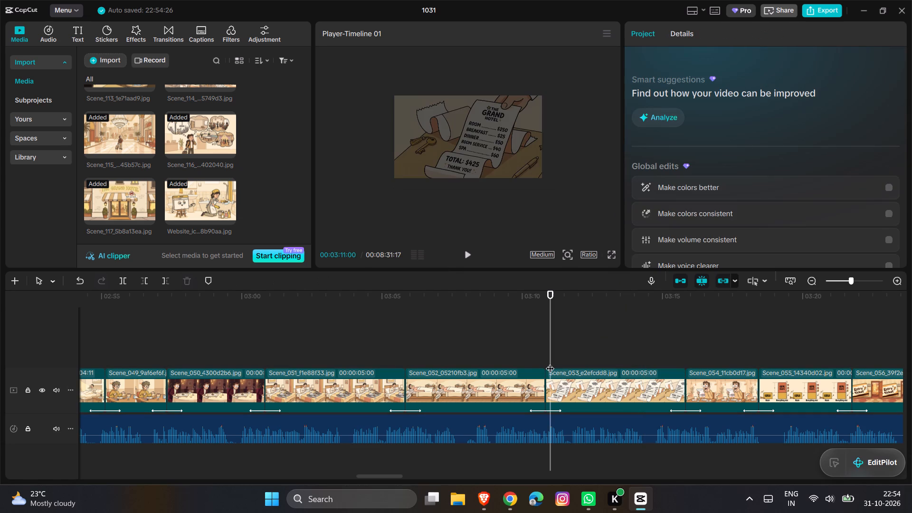
click(561, 386)
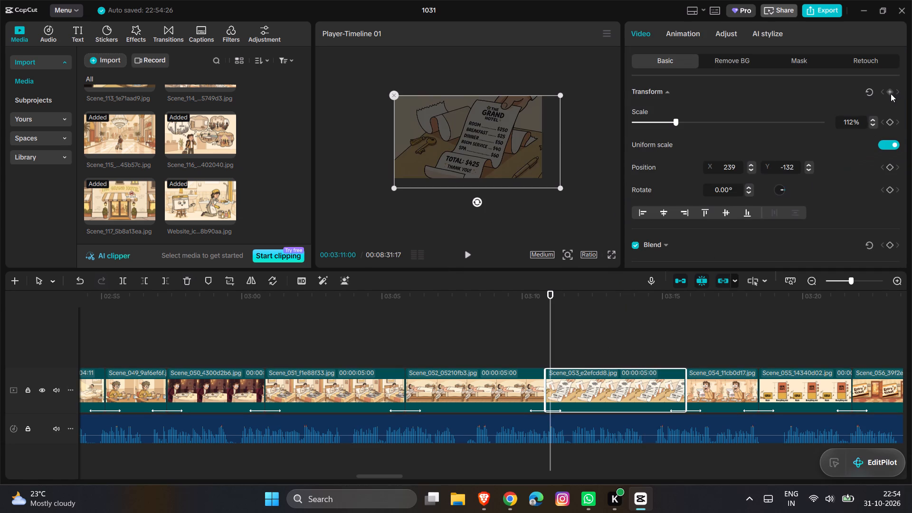
click(890, 94)
click(676, 355)
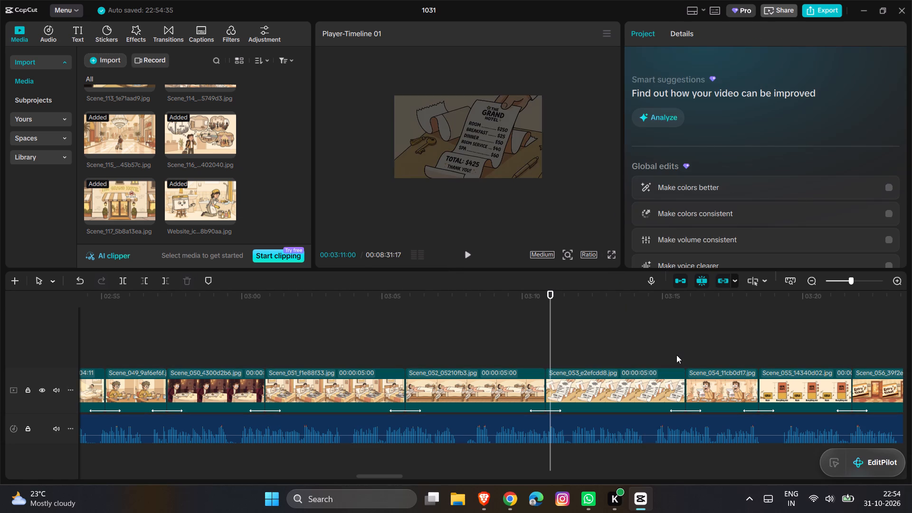
click(671, 390)
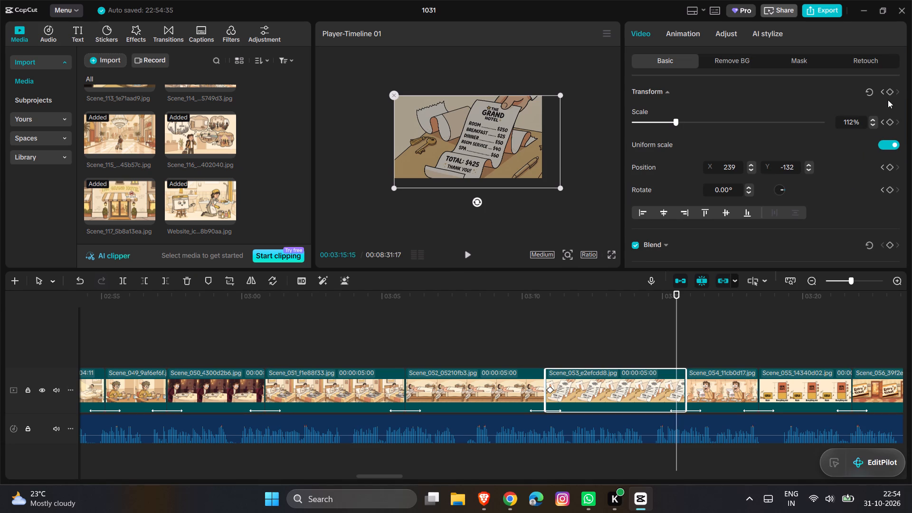
click(894, 95)
click(888, 91)
drag(559, 189, 570, 196)
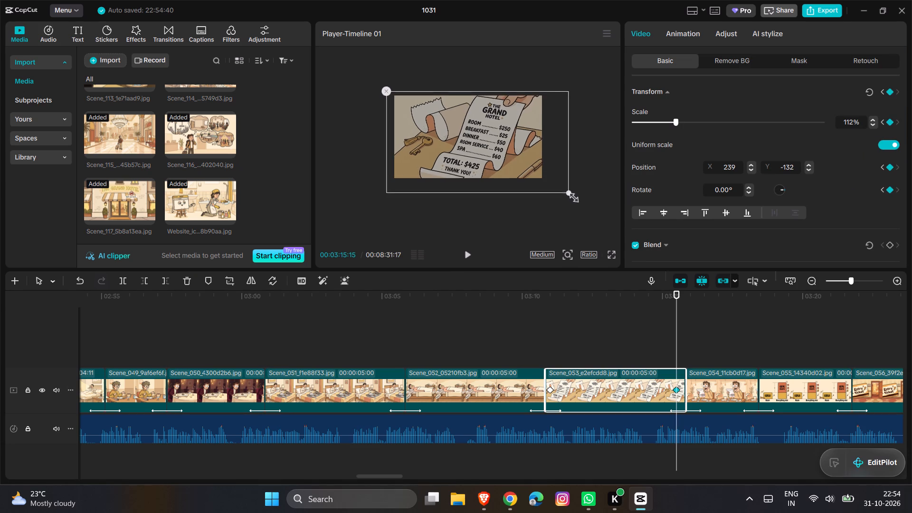
drag(570, 196, 588, 207)
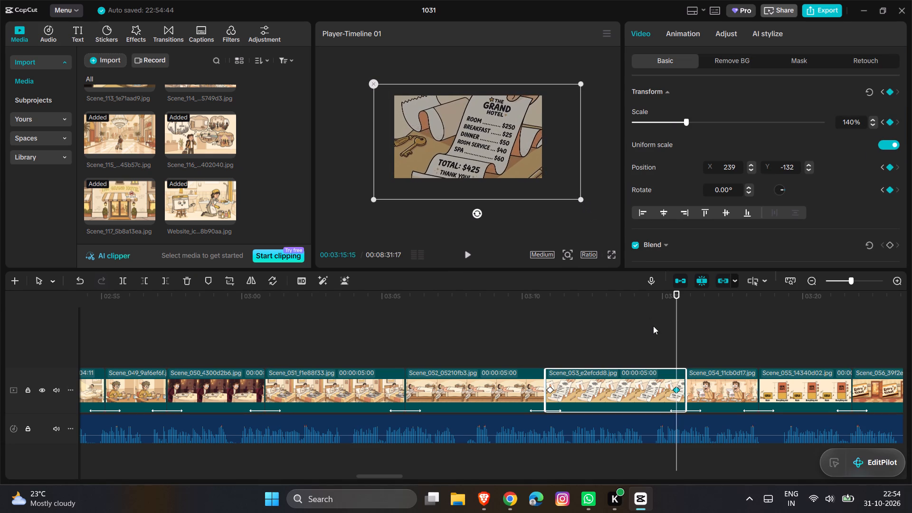
Keyframe a centred zoom-in on Scene_058, from a transform keyframe at 00:03:27:07 to scale 126% at 00:03:31:17.
scroll(653, 326, left, 4)
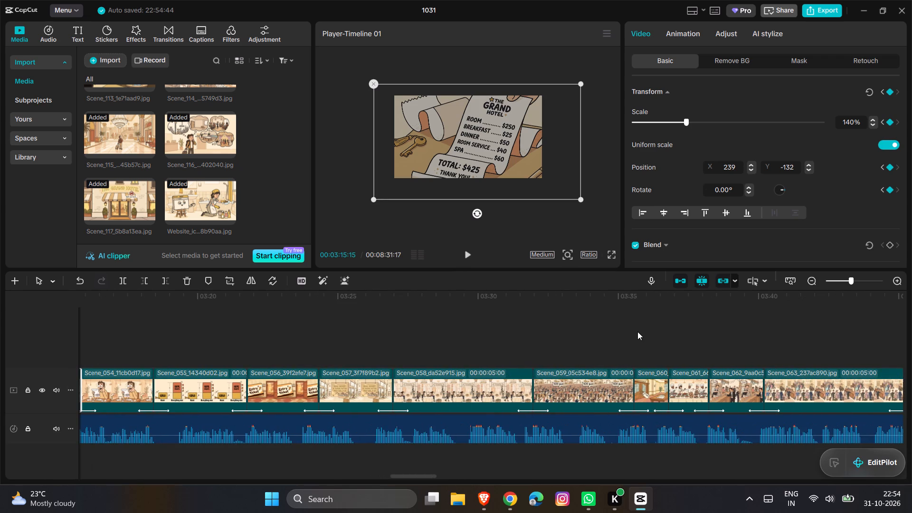
click(416, 373)
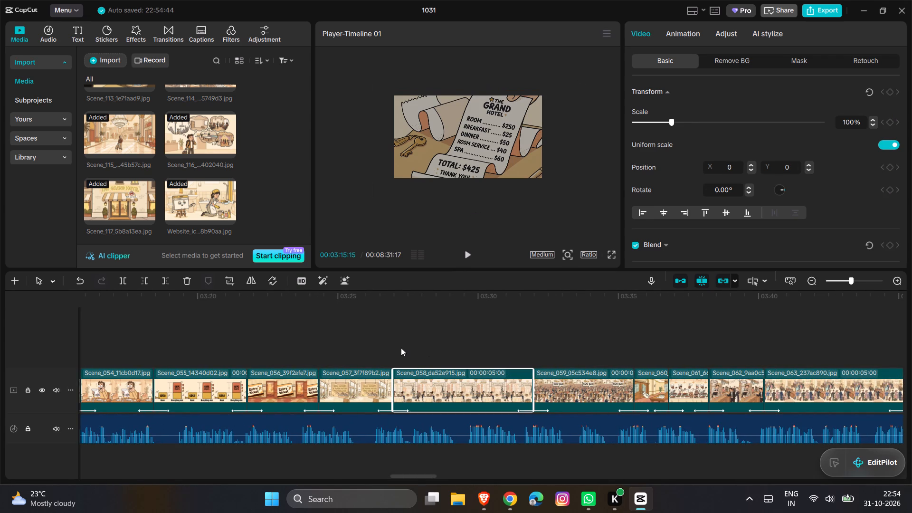
click(401, 348)
click(405, 382)
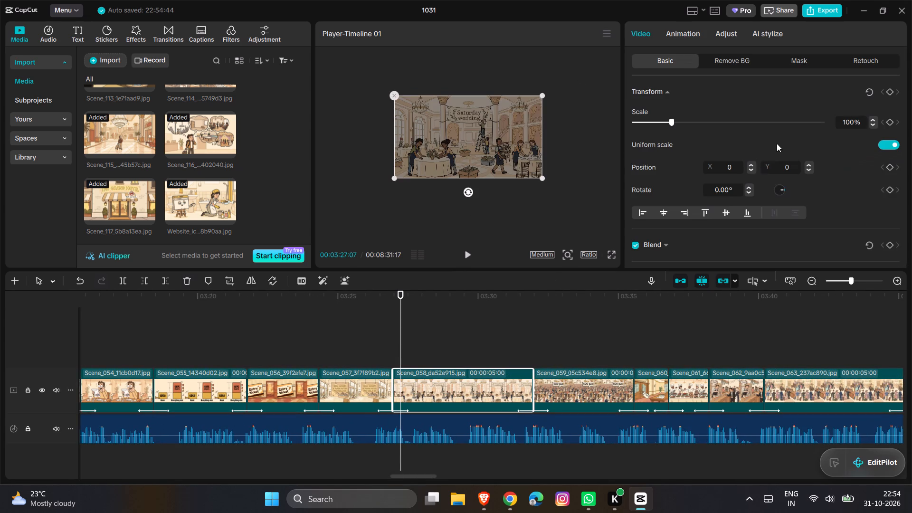
click(891, 95)
click(522, 360)
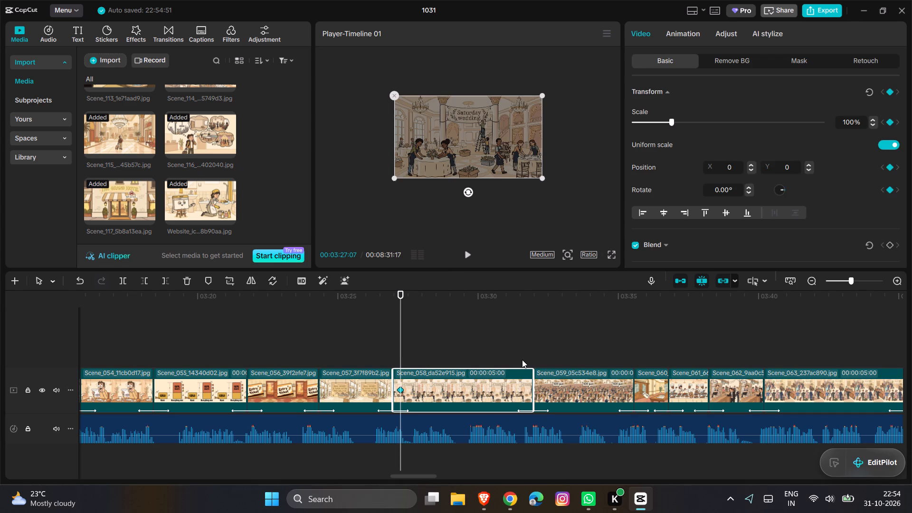
click(520, 378)
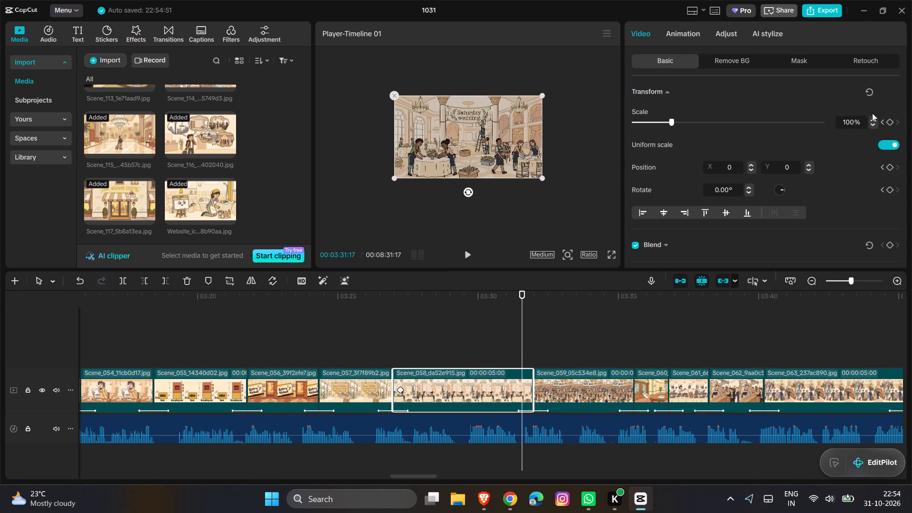
click(890, 95)
click(891, 95)
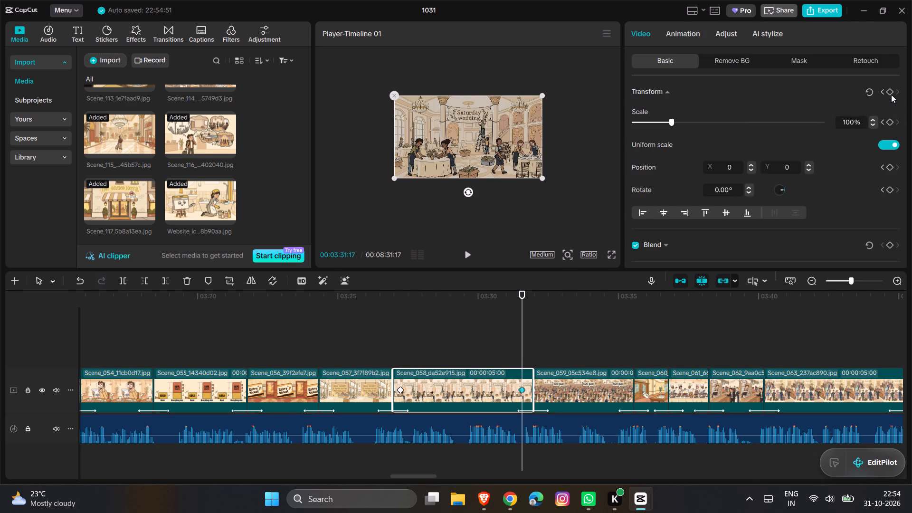
click(891, 94)
drag(539, 178, 560, 187)
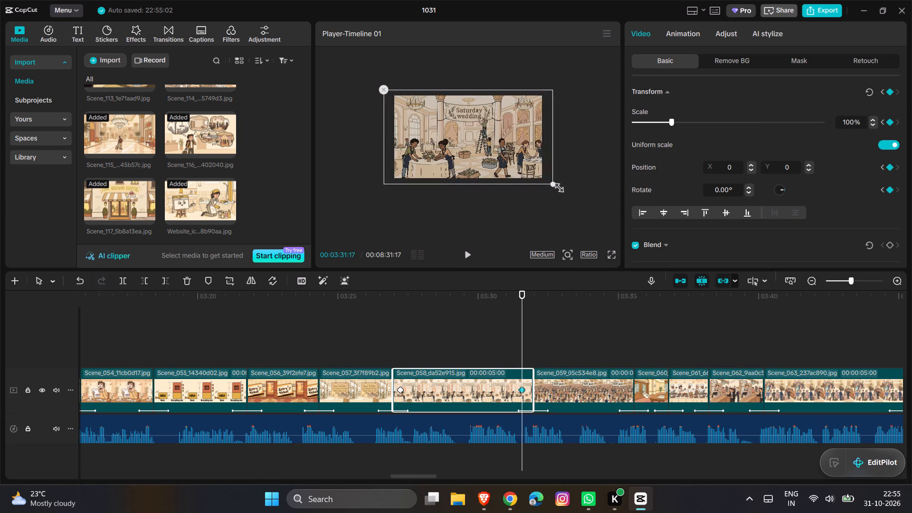
drag(560, 187, 570, 190)
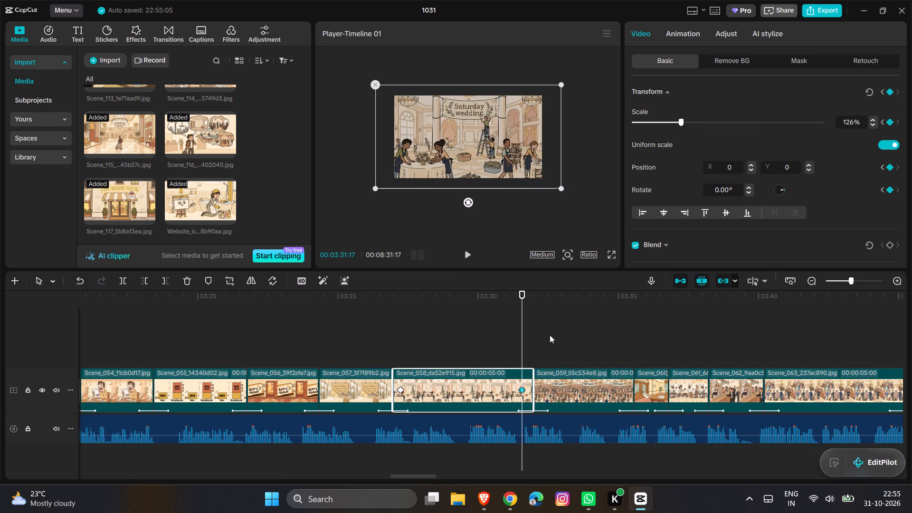
Keyframe a centred zoom-in on Scene_063, from a transform keyframe at 00:03:40:12 to scale 117% at 00:03:44:25.
scroll(550, 335, left, 3)
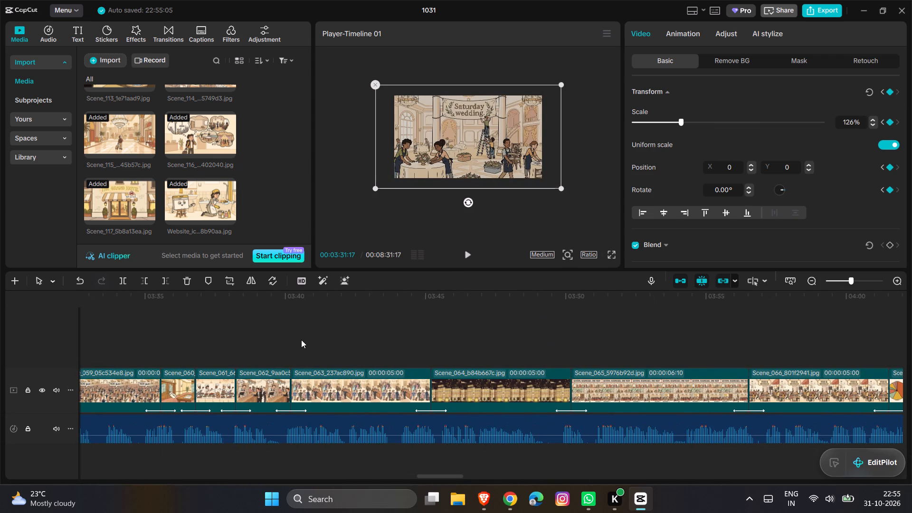
click(313, 386)
click(297, 353)
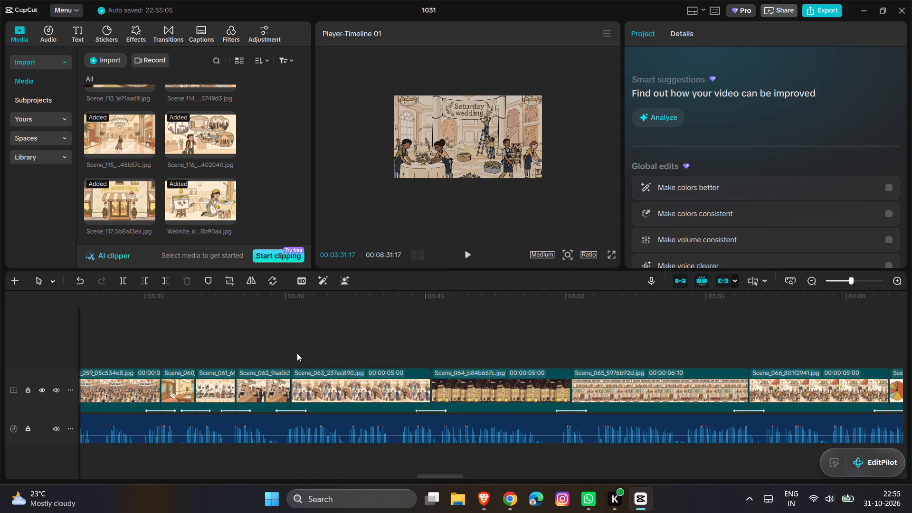
click(311, 394)
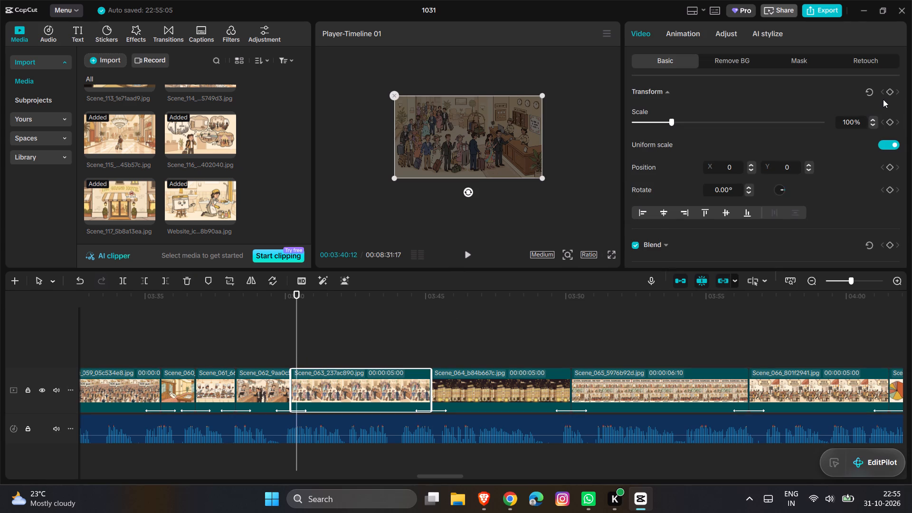
click(888, 95)
click(421, 346)
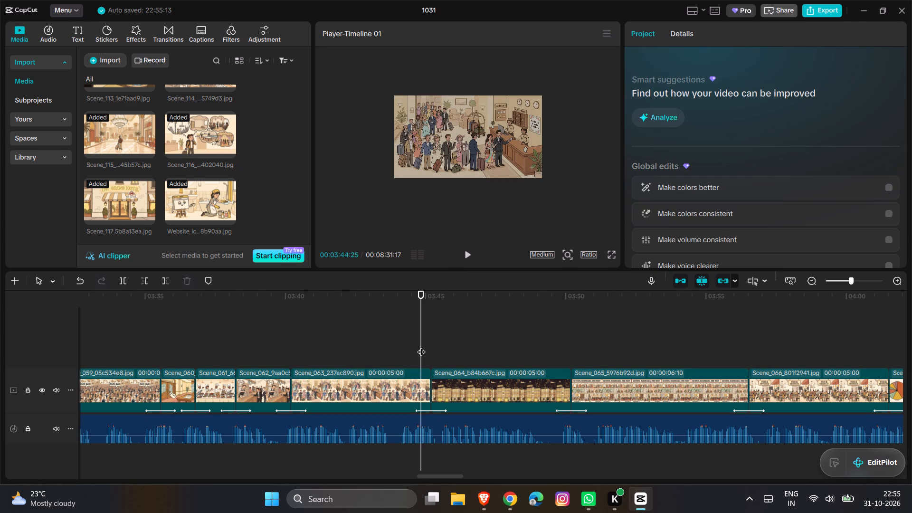
click(418, 373)
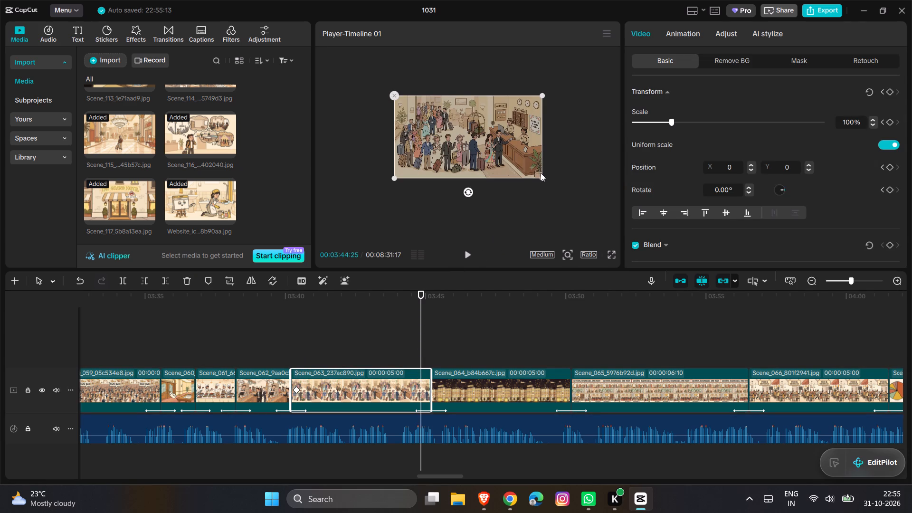
drag(541, 178, 550, 184)
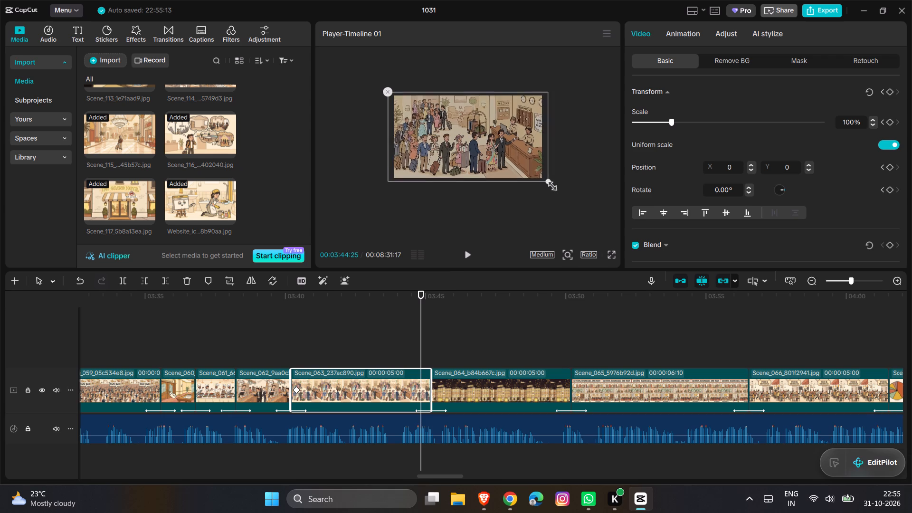
drag(550, 184, 559, 190)
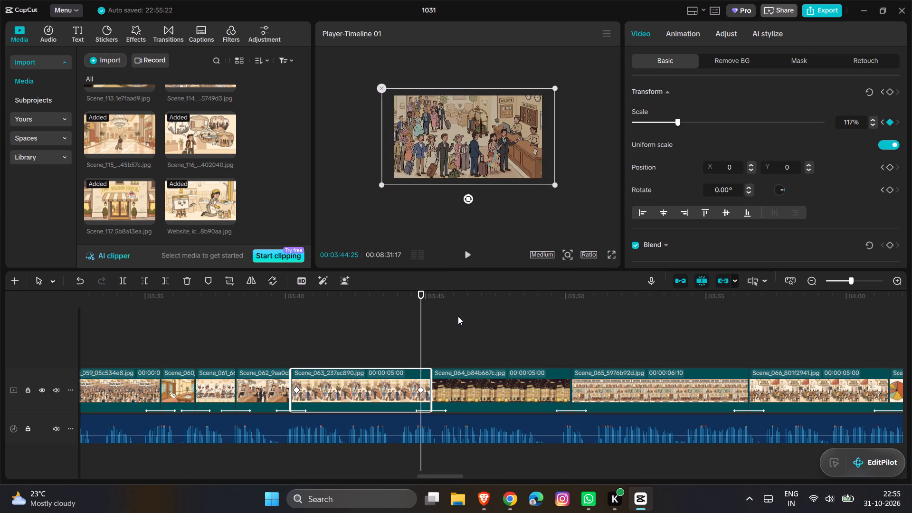
Keyframe a centred zoom-in on Scene_064, from a transform keyframe at 00:03:45:17 to scale 126% at 00:03:49:26.
click(442, 350)
click(451, 387)
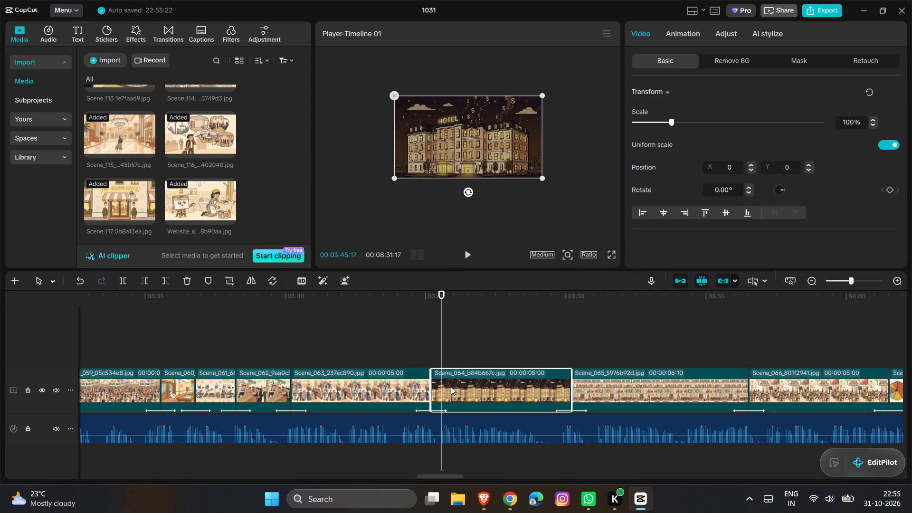
click(890, 91)
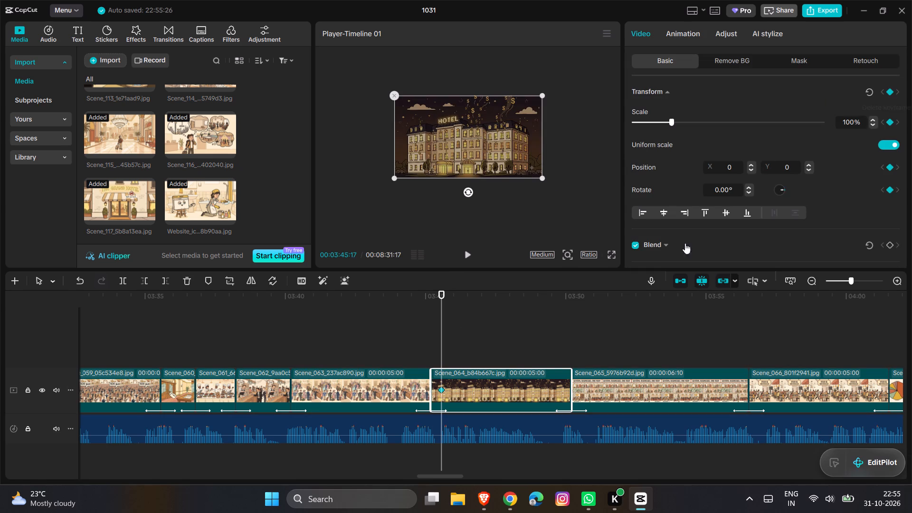
click(562, 355)
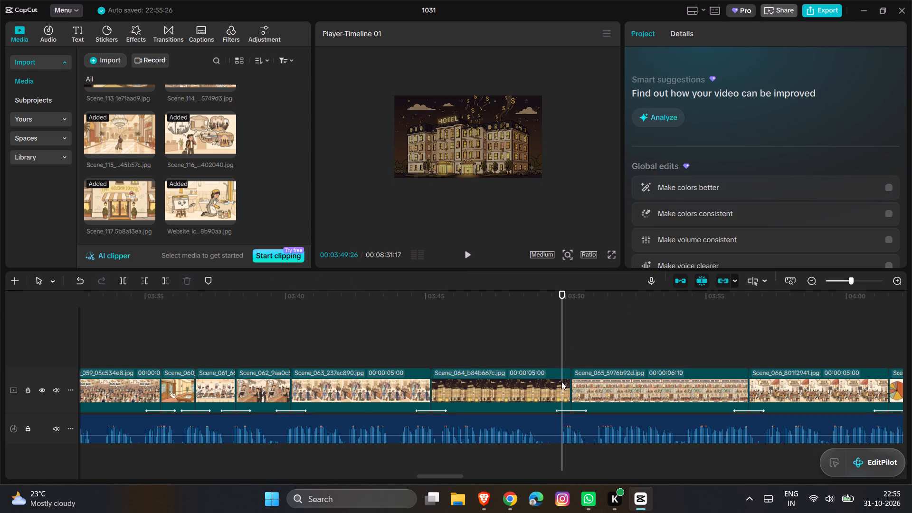
click(562, 391)
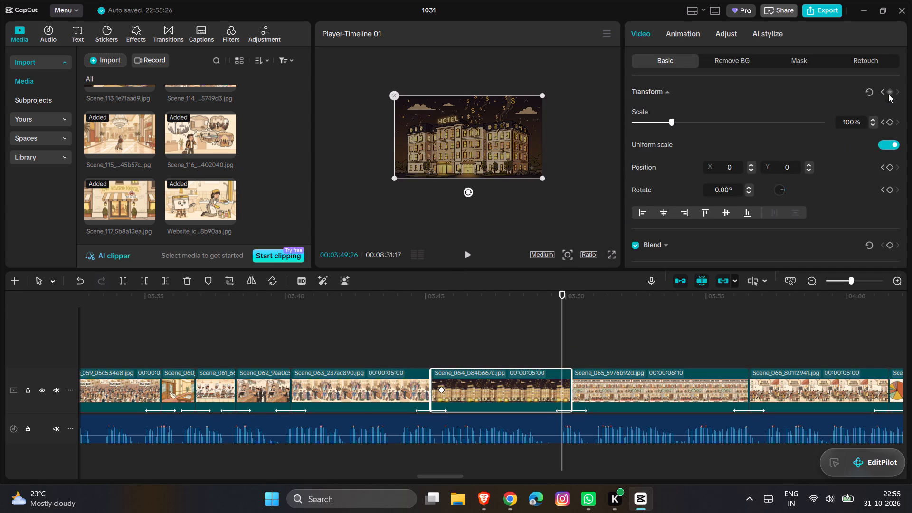
click(888, 94)
drag(541, 173, 565, 189)
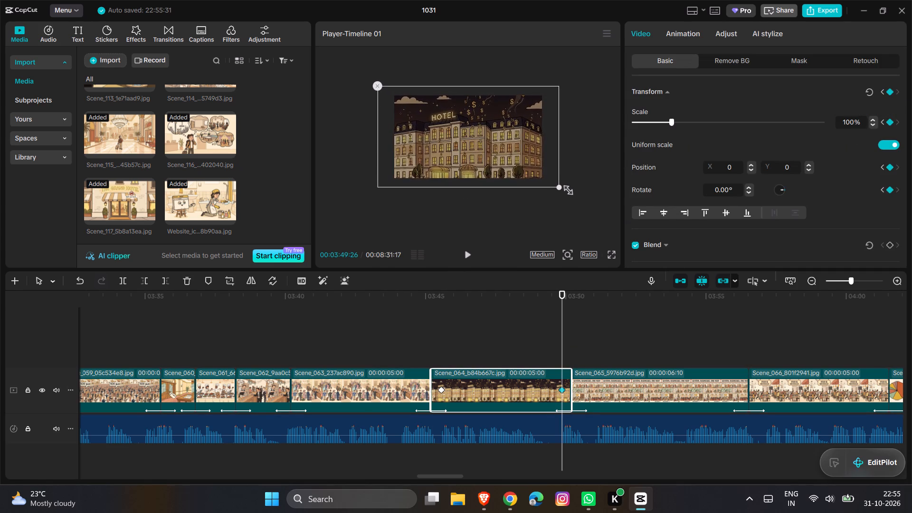
drag(565, 189, 569, 190)
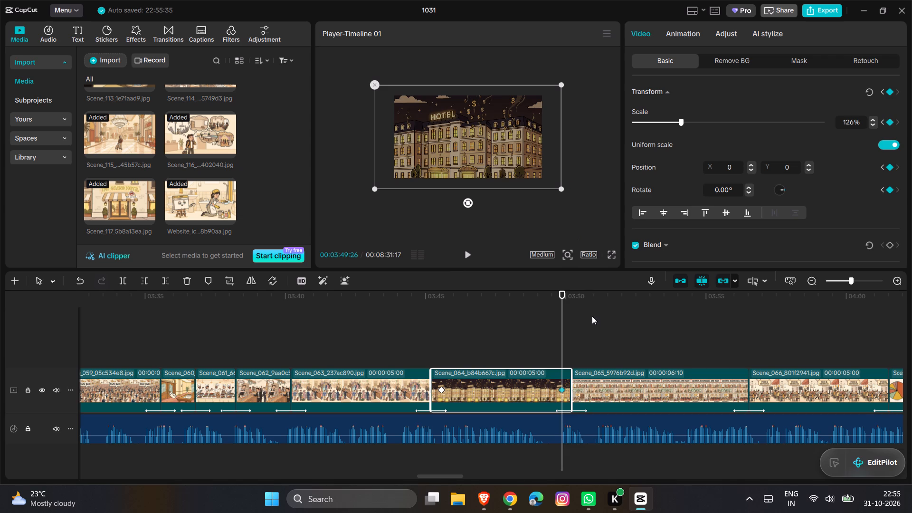
Keyframe a centred zoom-in on Scene_065, from a transform keyframe at 00:03:50:19 to scale 129% at 00:03:53:13.
click(583, 346)
click(585, 393)
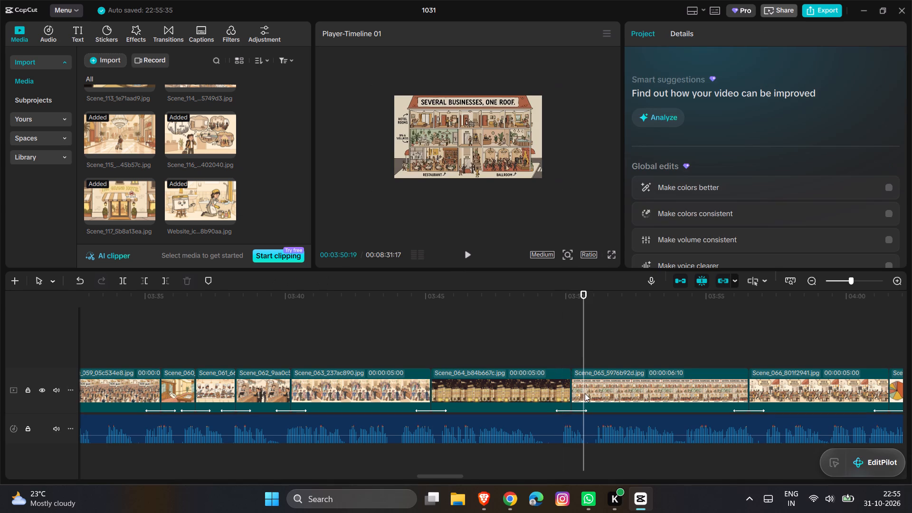
click(891, 91)
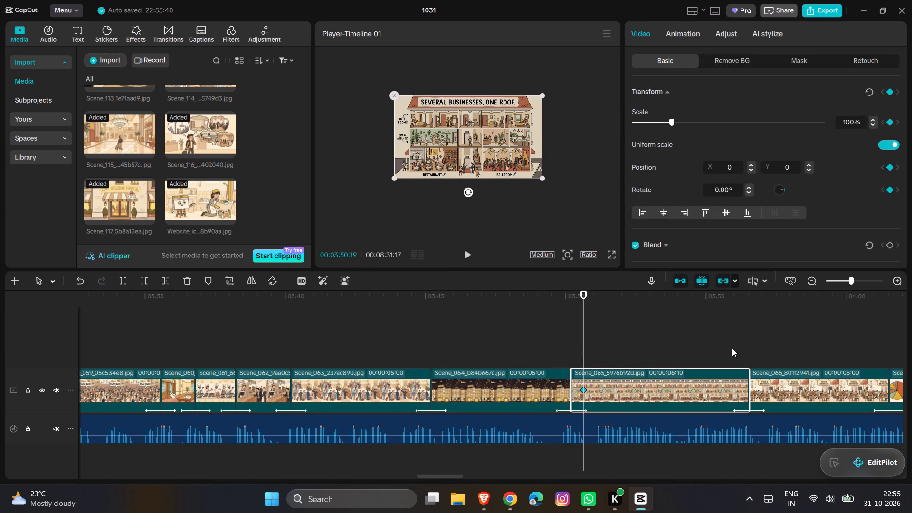
click(662, 335)
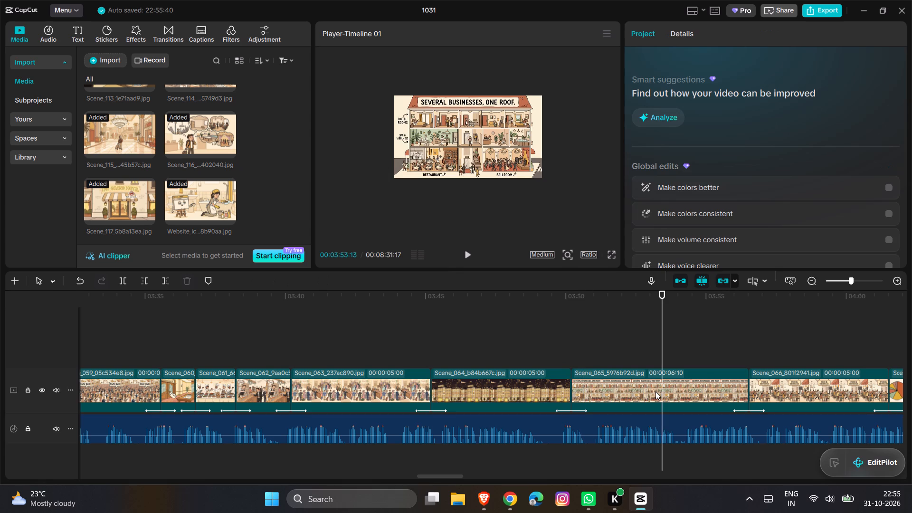
click(655, 391)
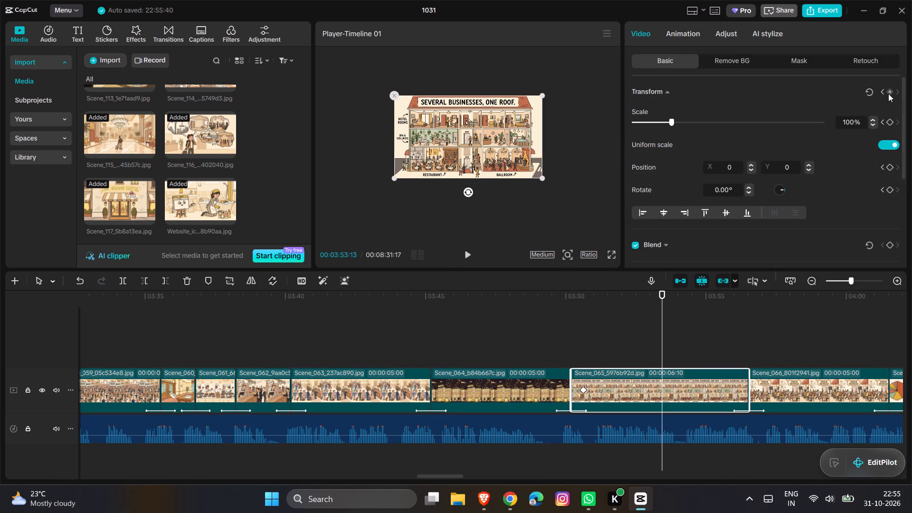
click(888, 94)
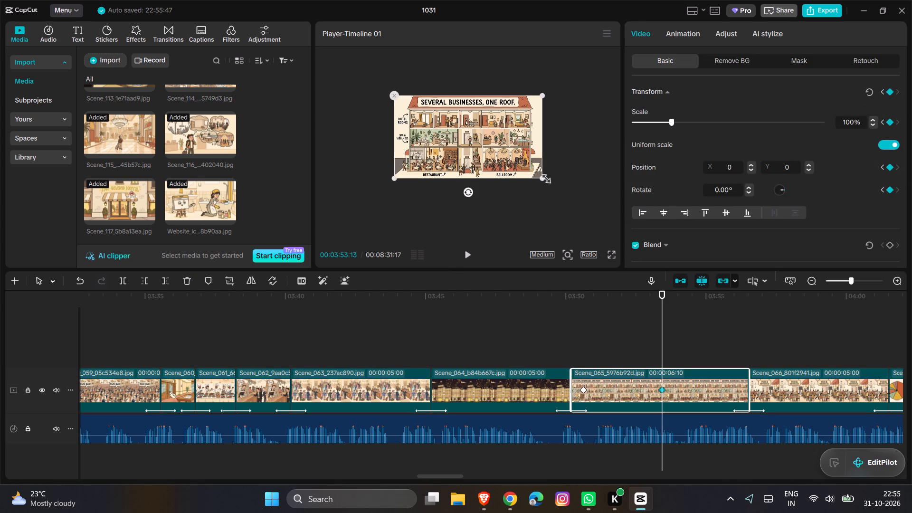
drag(543, 177, 576, 195)
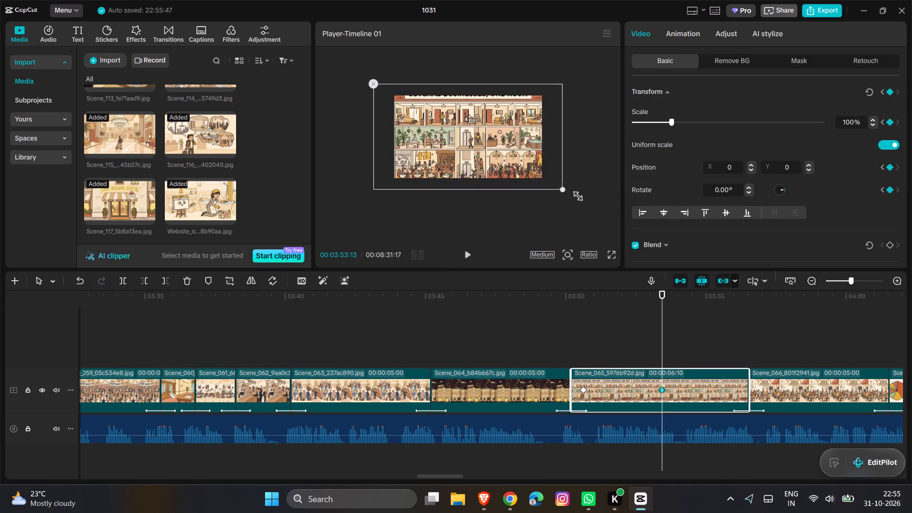
drag(576, 195, 577, 195)
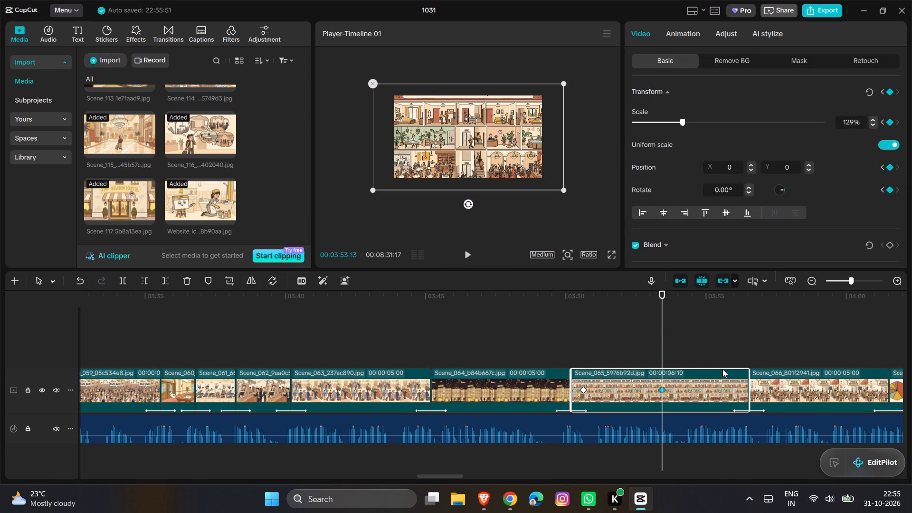
Add a third transform keyframe to Scene_065 at 00:03:56:09, shifting the image down to Y -310, and play the scene back.
click(739, 356)
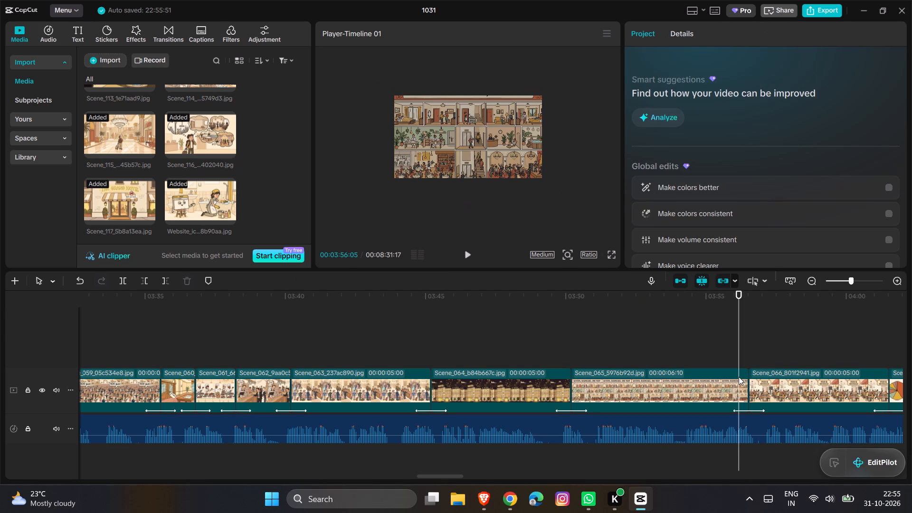
click(739, 377)
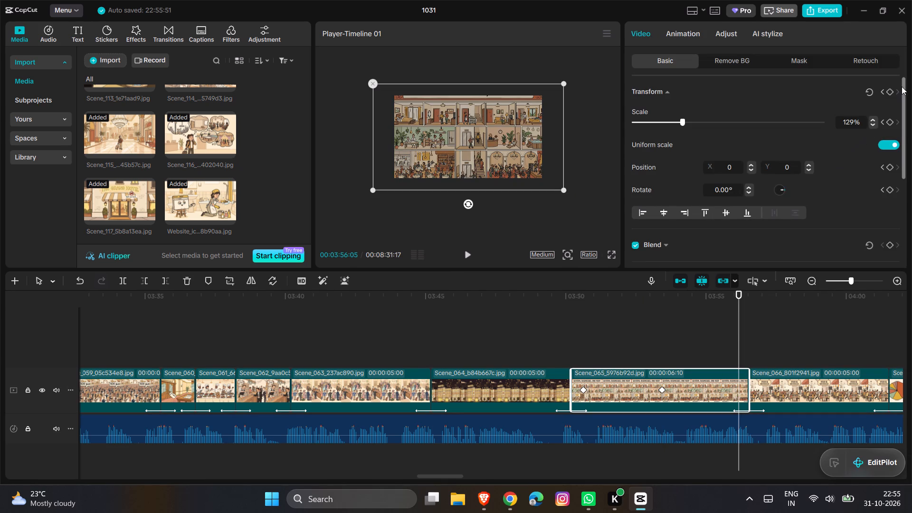
click(741, 347)
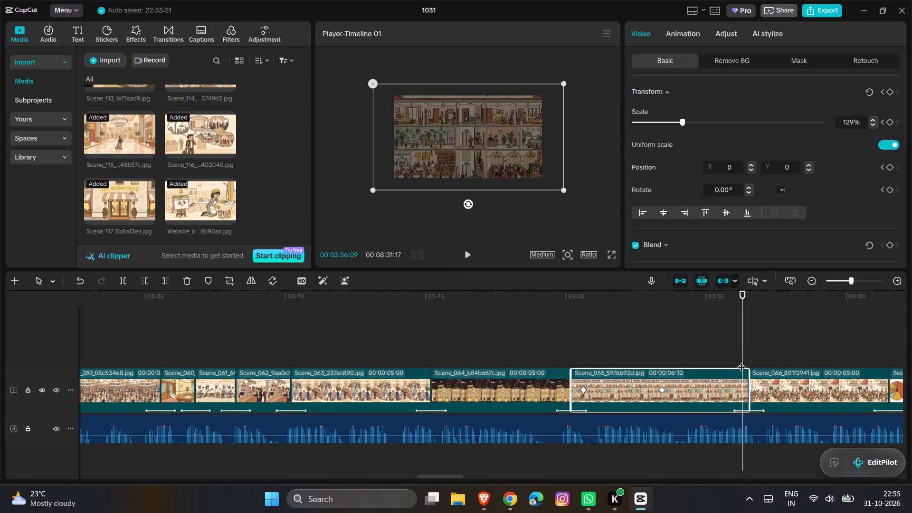
click(740, 382)
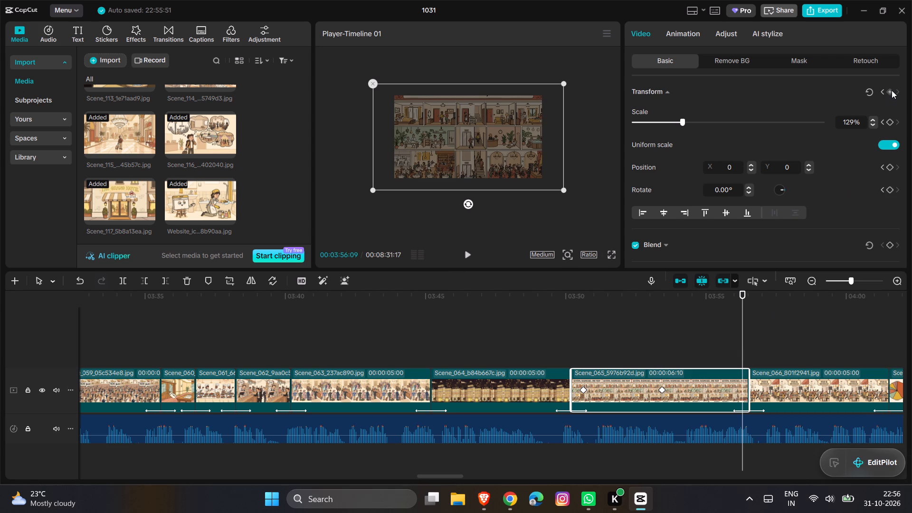
click(892, 90)
drag(522, 135, 522, 139)
drag(522, 139, 524, 146)
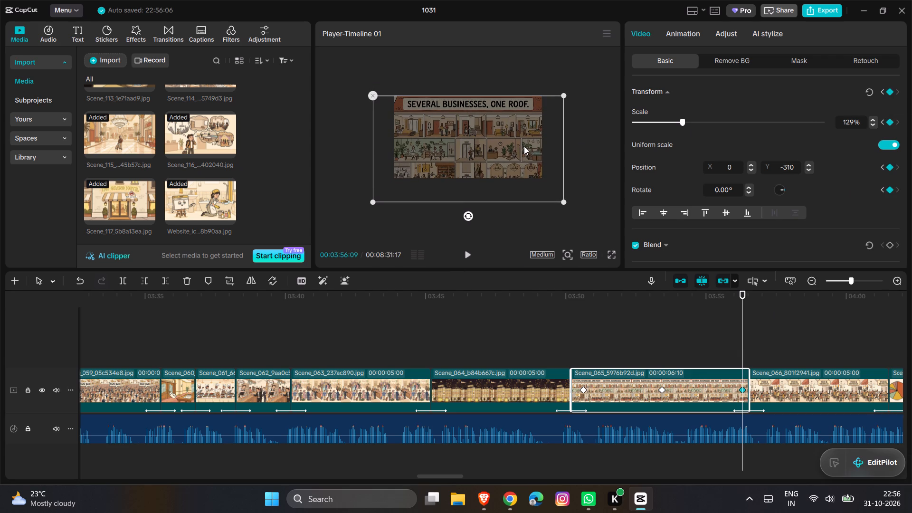
click(570, 353)
key(space)
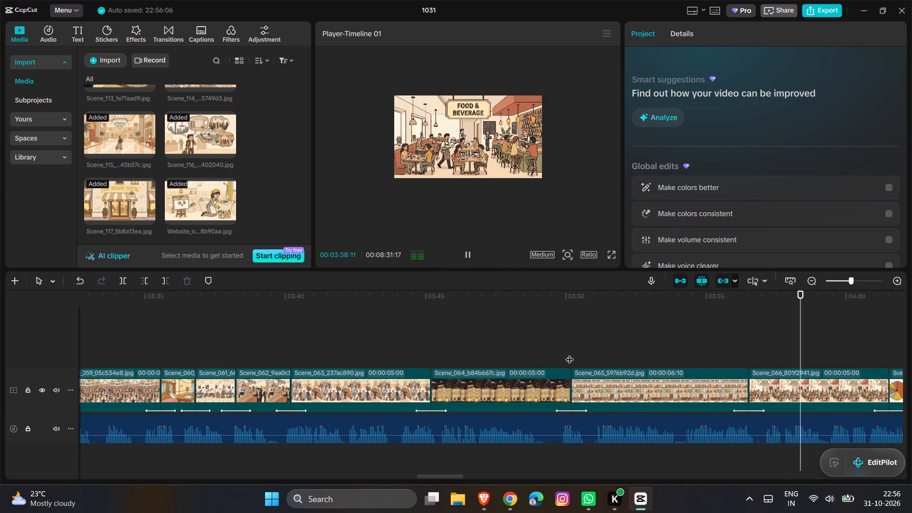
key(space)
Keyframe a slight centred zoom-in on Scene_066, from a transform keyframe at 00:03:56:26 to an enlarged scale at 00:04:01:07.
scroll(570, 353, left, 1)
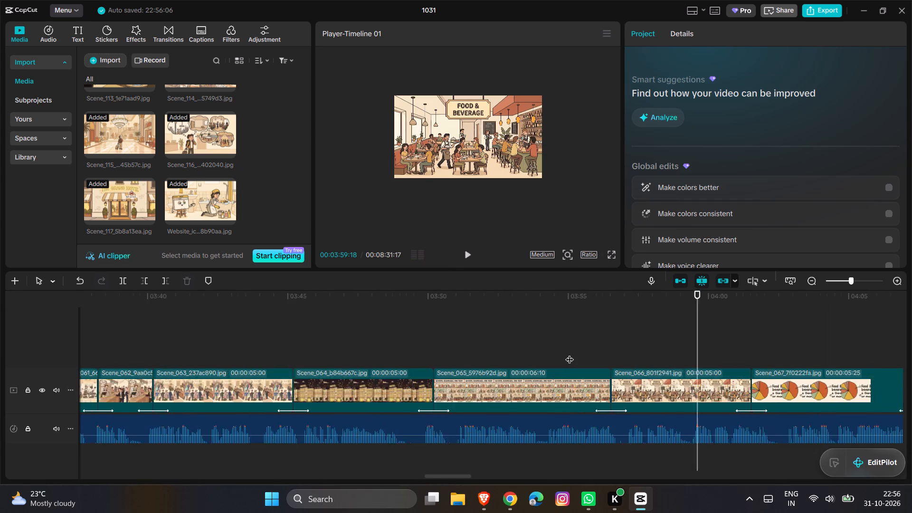
scroll(570, 353, left, 1)
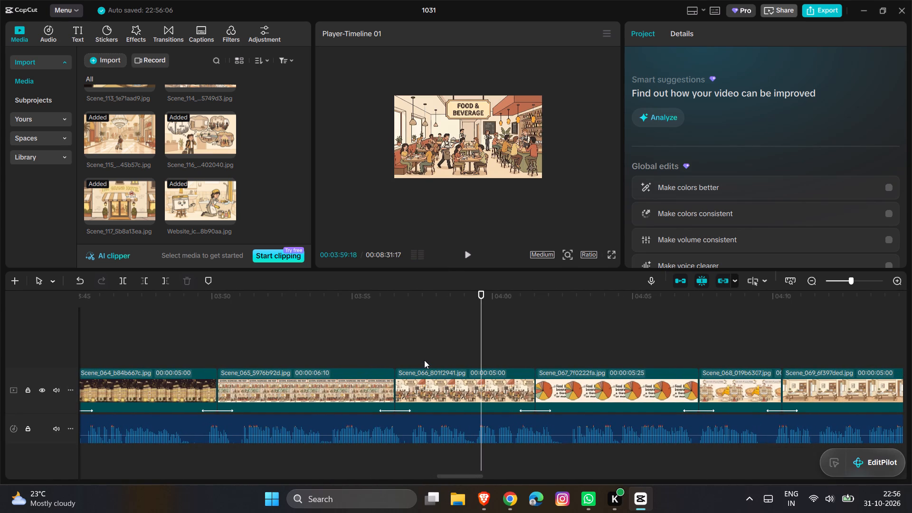
click(405, 358)
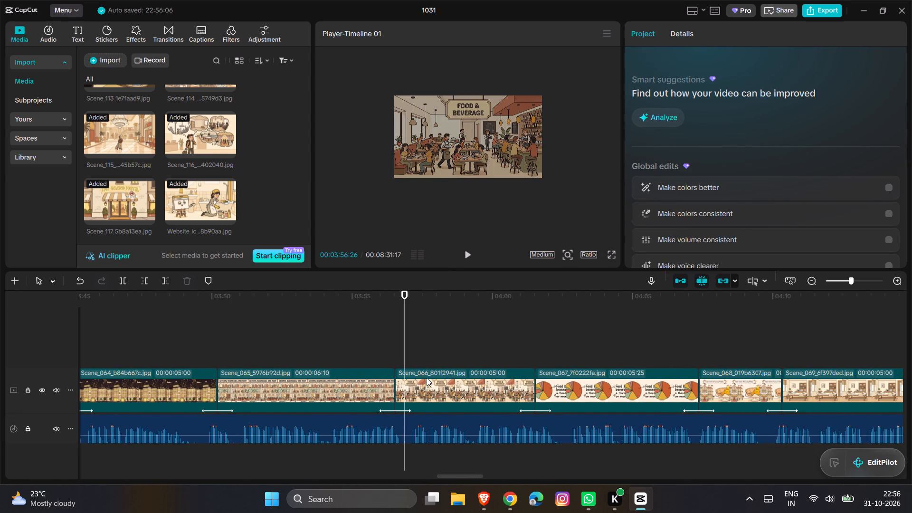
click(427, 378)
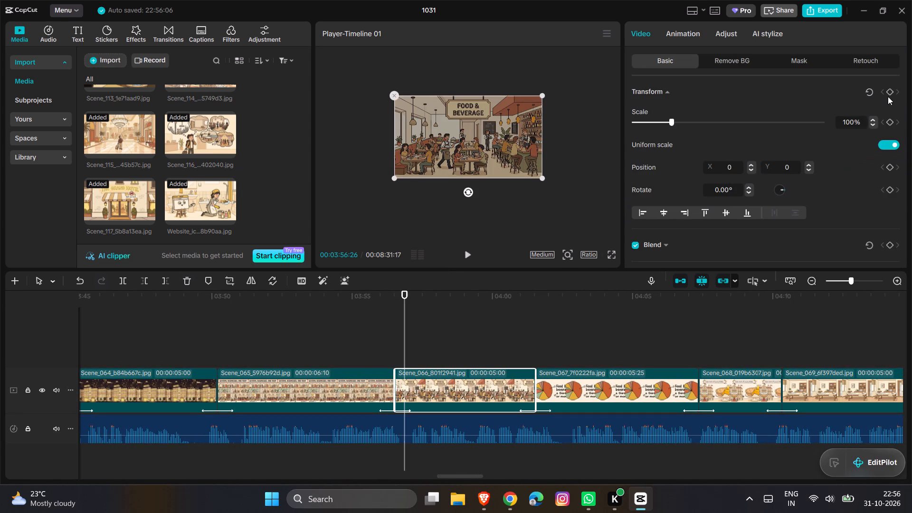
click(891, 90)
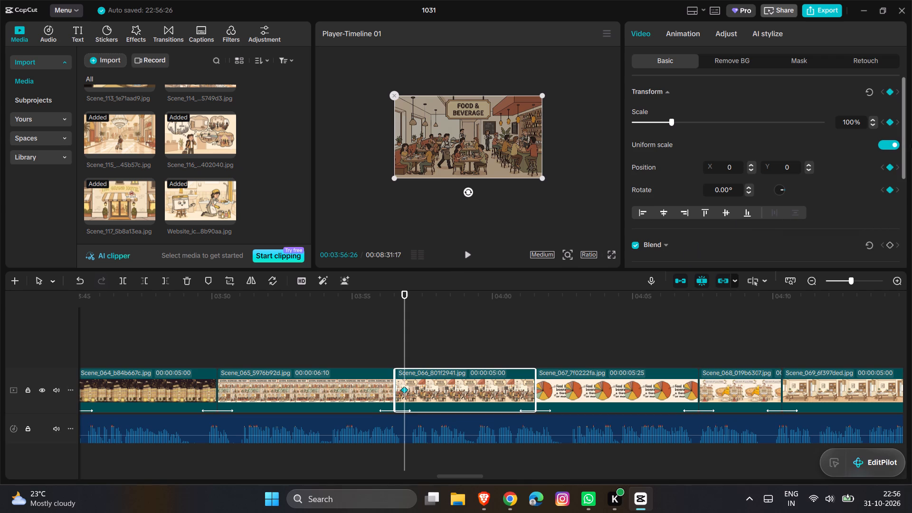
click(519, 346)
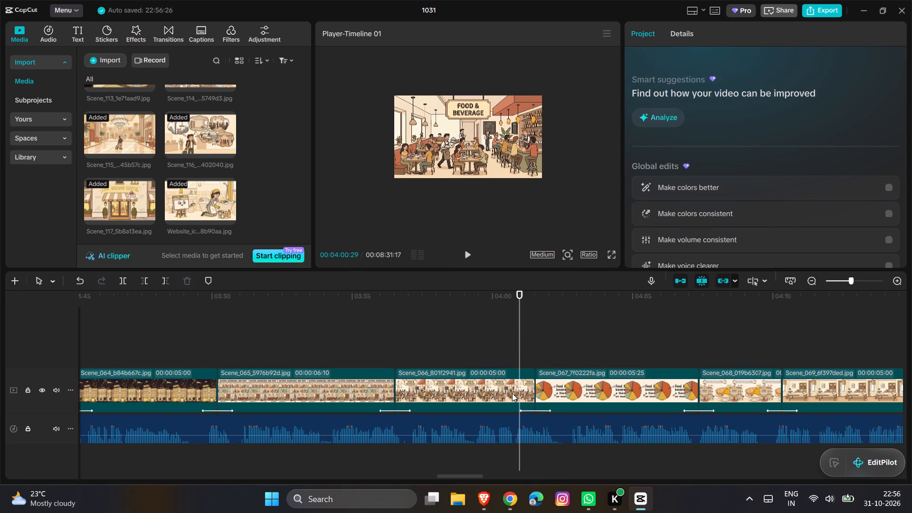
click(512, 393)
click(527, 364)
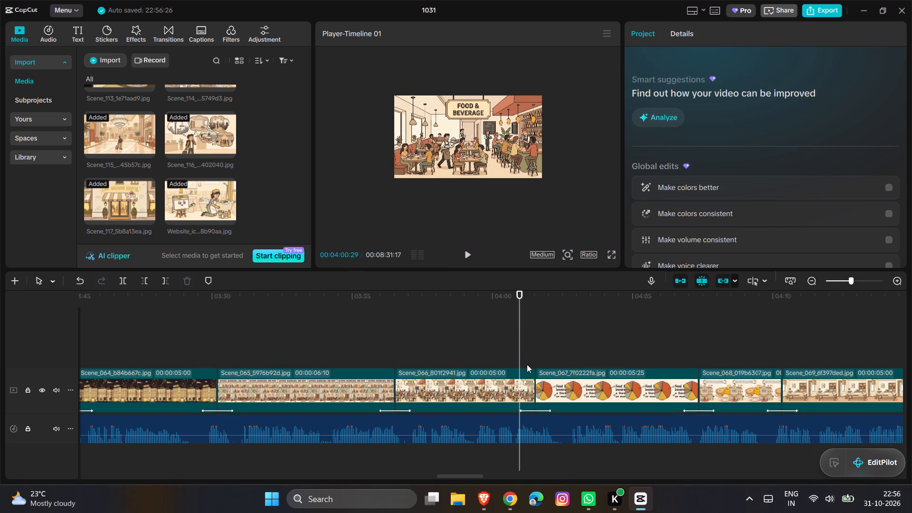
click(524, 373)
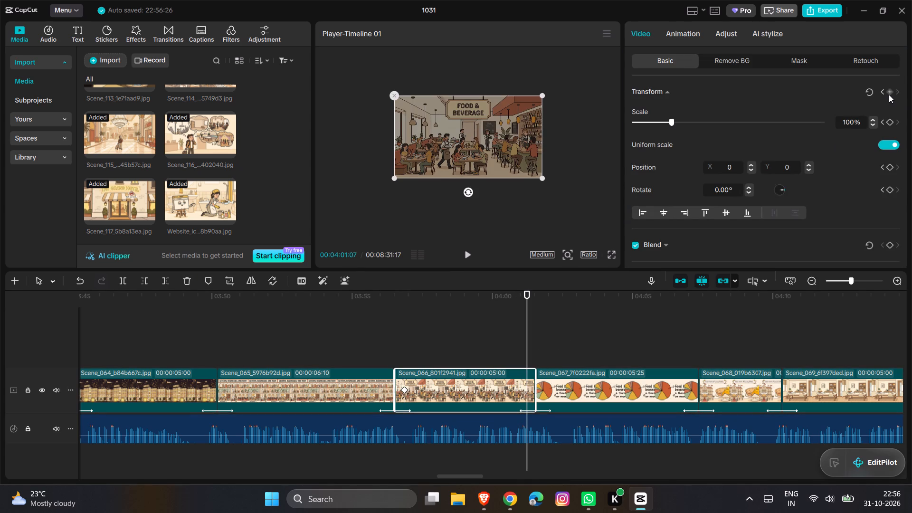
click(889, 95)
drag(545, 179, 562, 189)
Keyframe Scene_067 from 00:04:01:29 to scale 123% at 00:04:07:03, shifted left to keep the text in frame, and preview it.
click(547, 359)
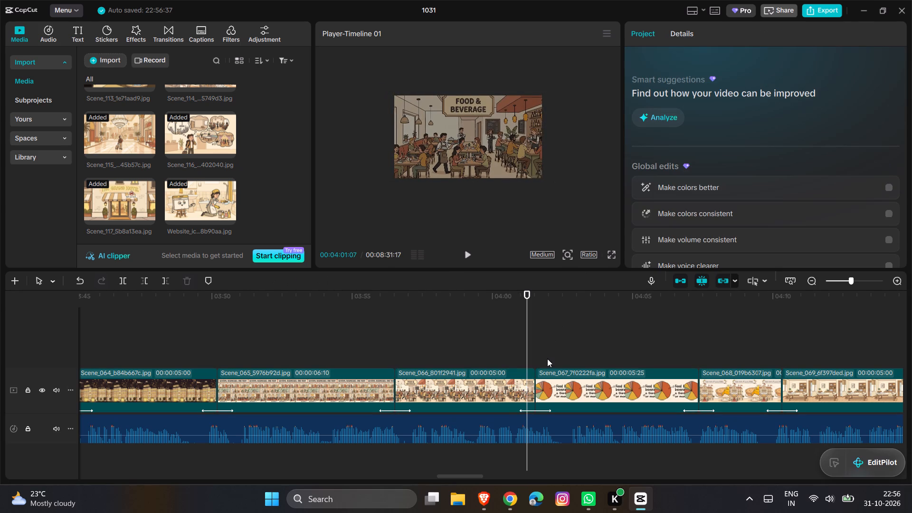
click(550, 387)
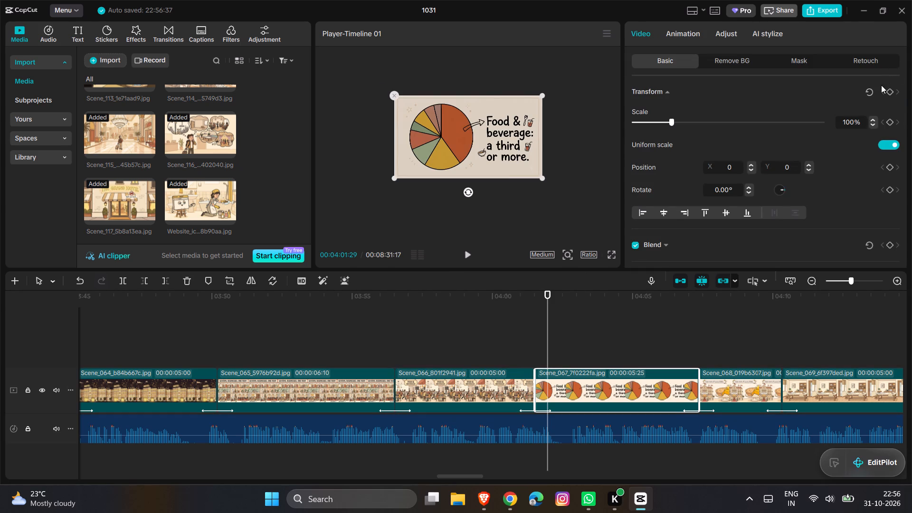
click(887, 92)
click(692, 349)
click(690, 372)
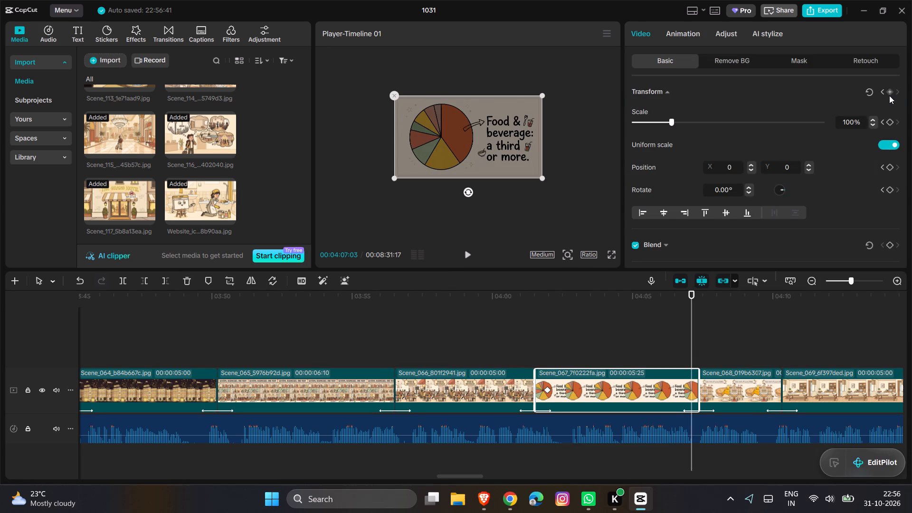
click(889, 95)
drag(542, 179, 565, 197)
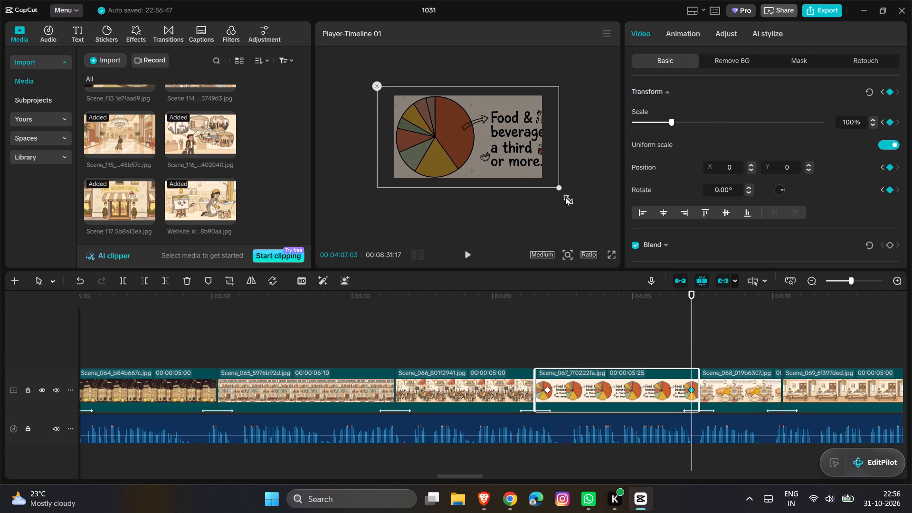
drag(536, 165, 529, 165)
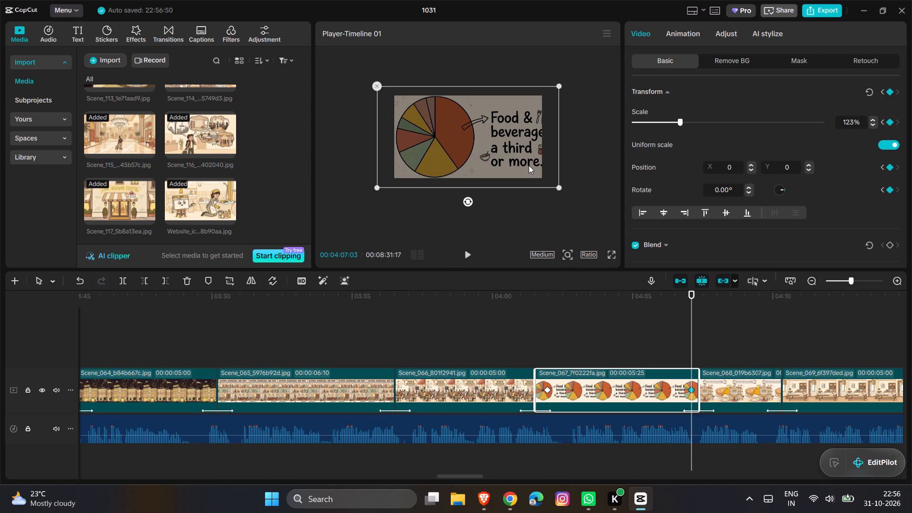
drag(529, 165, 525, 167)
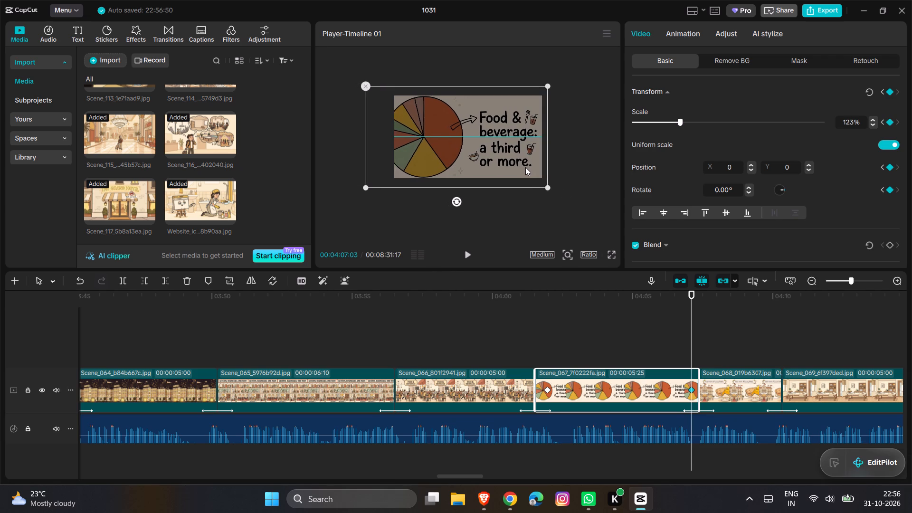
click(532, 334)
key(space)
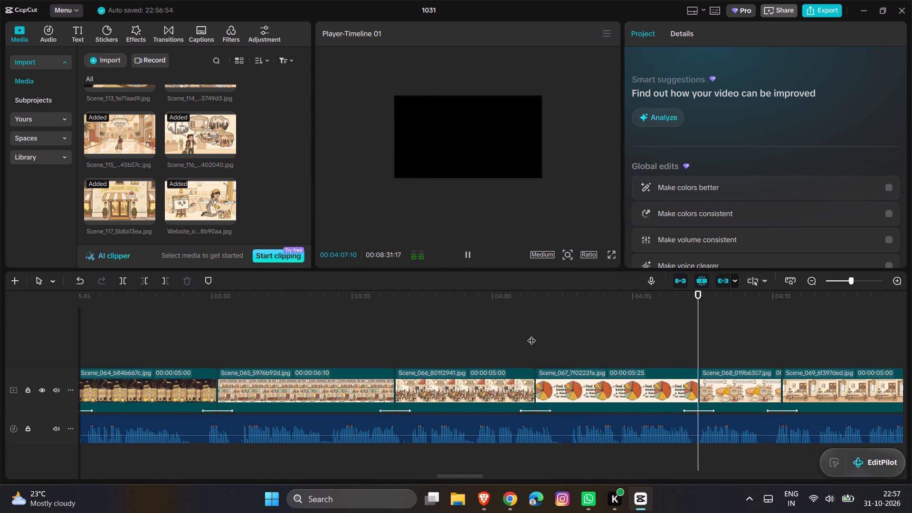
scroll(532, 334, left, 1)
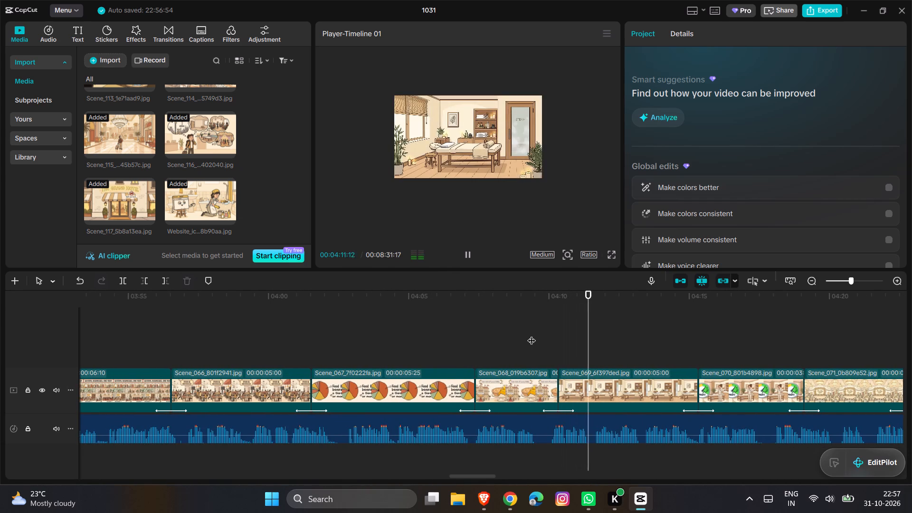
key(space)
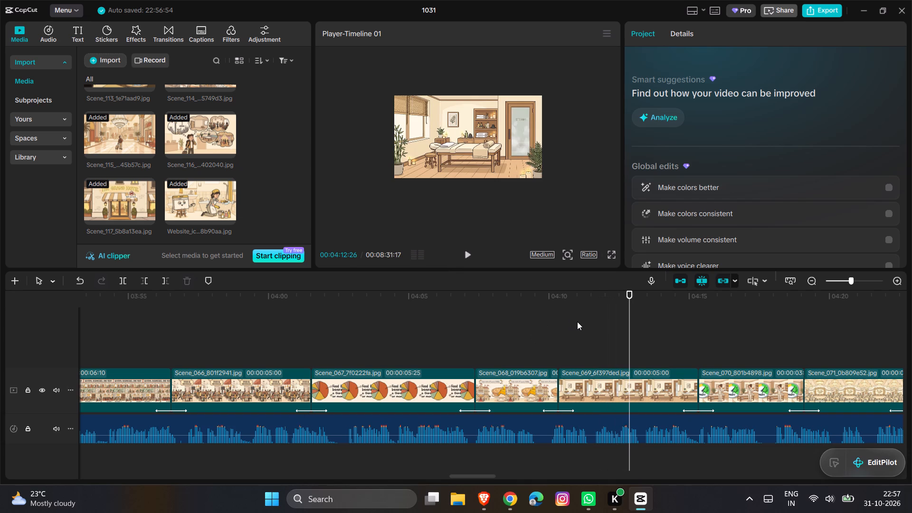
Keyframe a centred zoom-in on Scene_069, from a transform keyframe at 00:04:10:21 to scale 119% at 00:04:13:01.
click(569, 353)
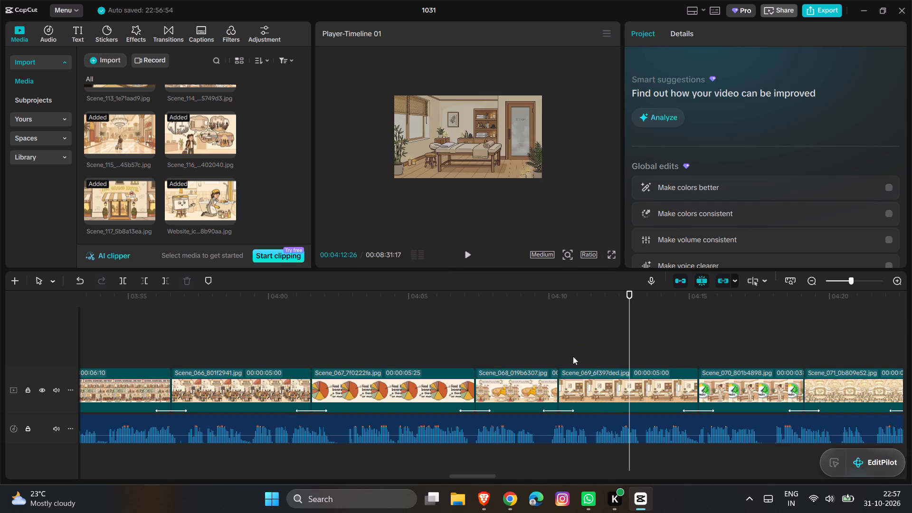
click(591, 385)
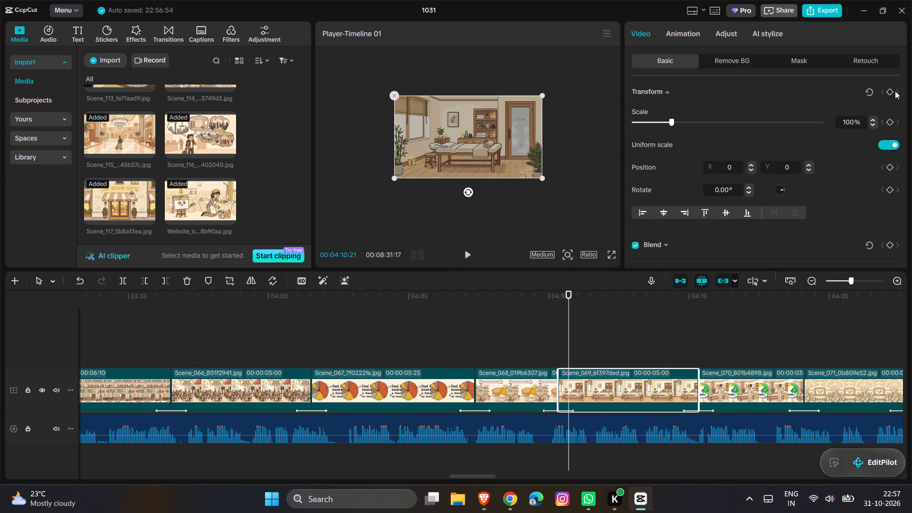
click(890, 92)
click(614, 349)
click(629, 393)
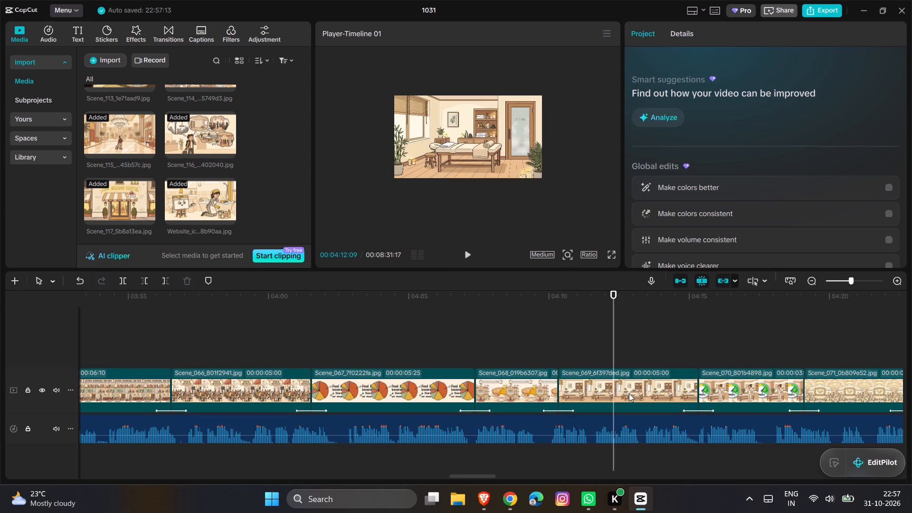
click(634, 354)
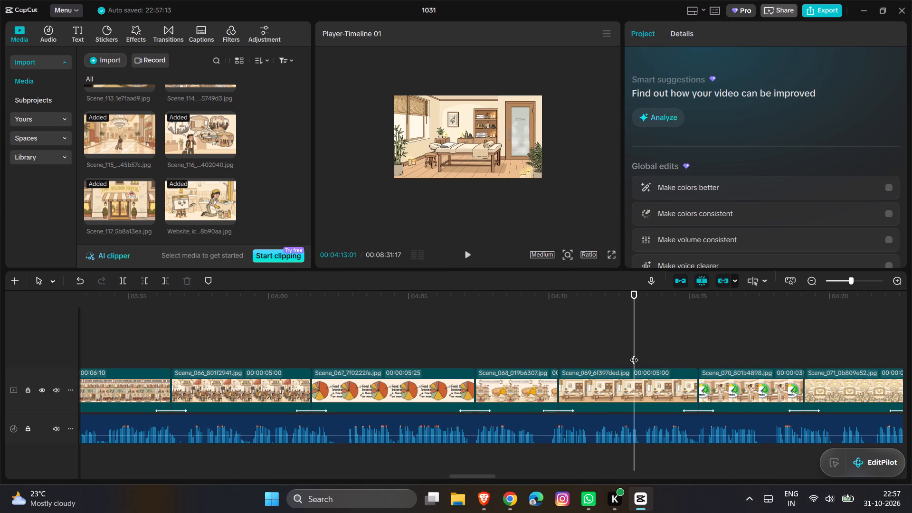
click(634, 389)
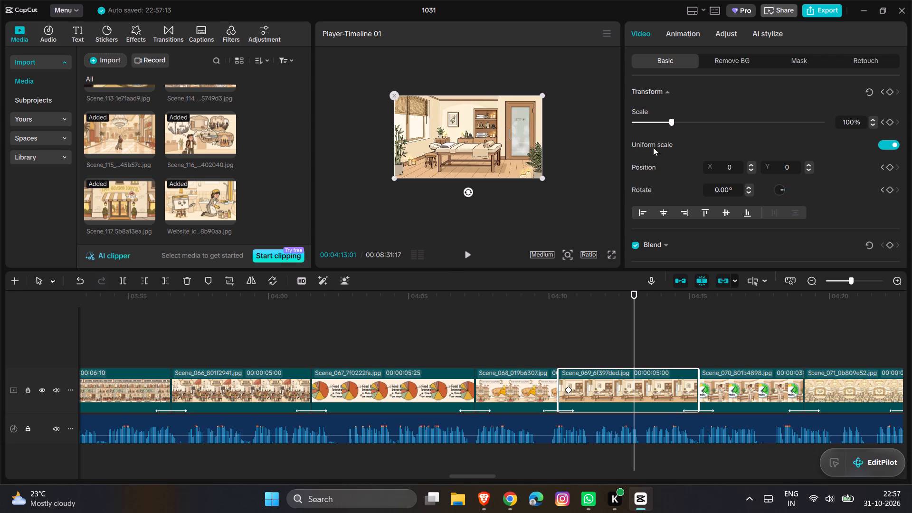
click(890, 92)
click(540, 173)
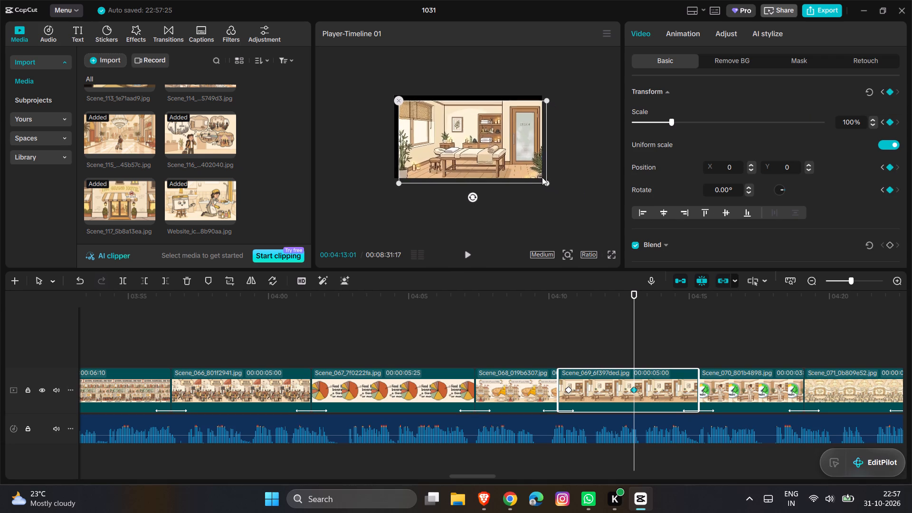
drag(541, 180, 550, 188)
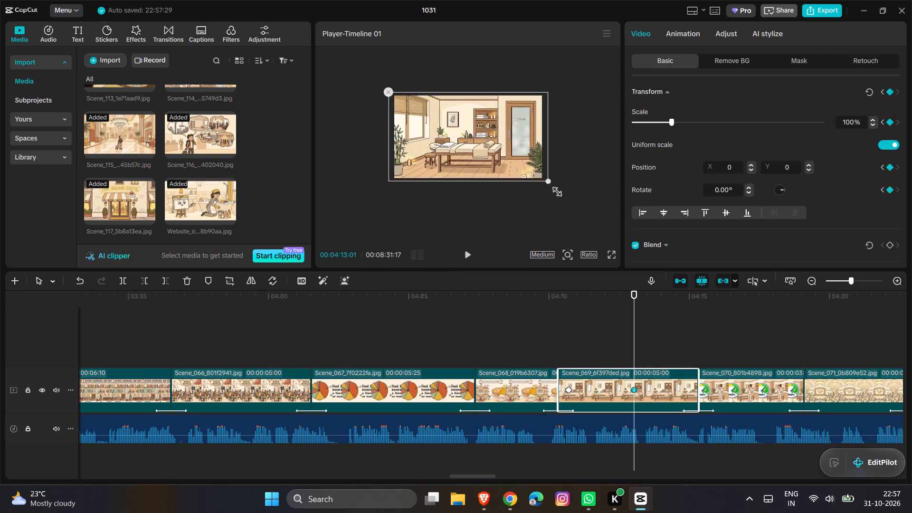
drag(550, 188, 559, 197)
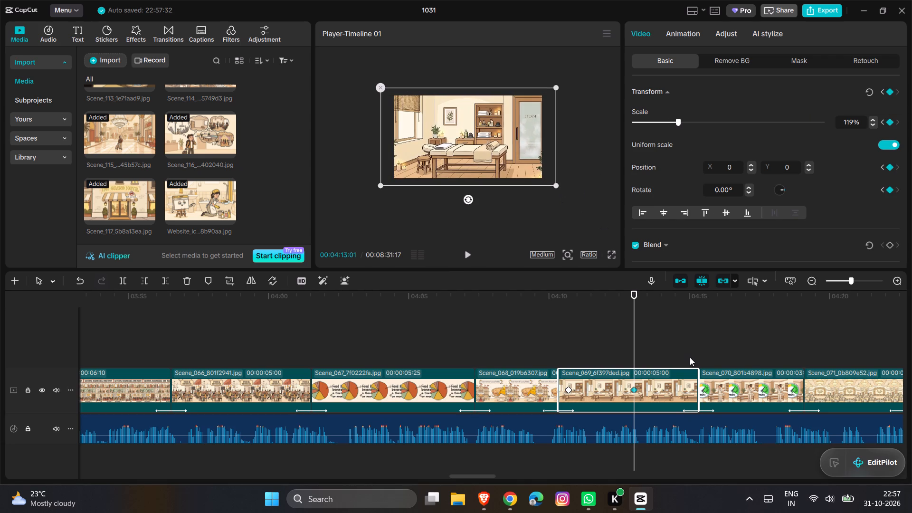
Add a third transform keyframe to Scene_069 at 00:04:15:03, shifting the image down to Y -198.
click(692, 357)
click(684, 376)
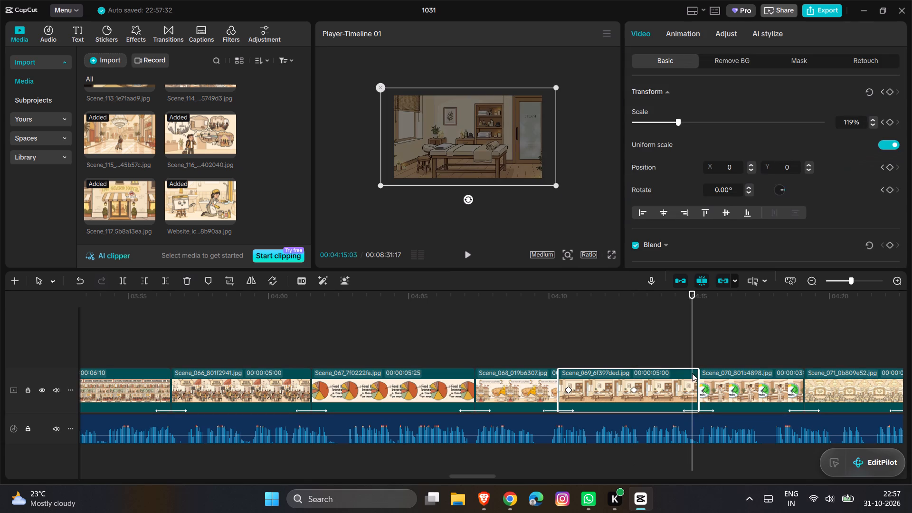
click(892, 95)
drag(527, 161, 528, 166)
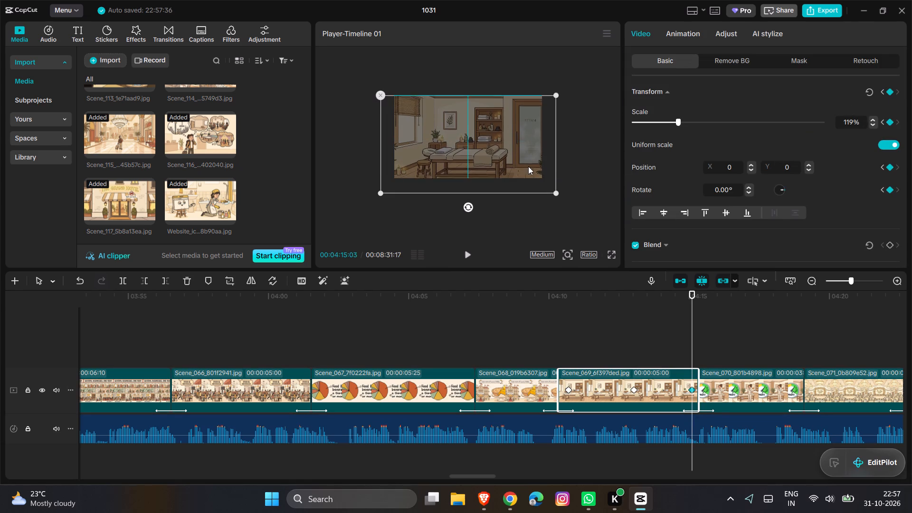
drag(528, 166, 529, 167)
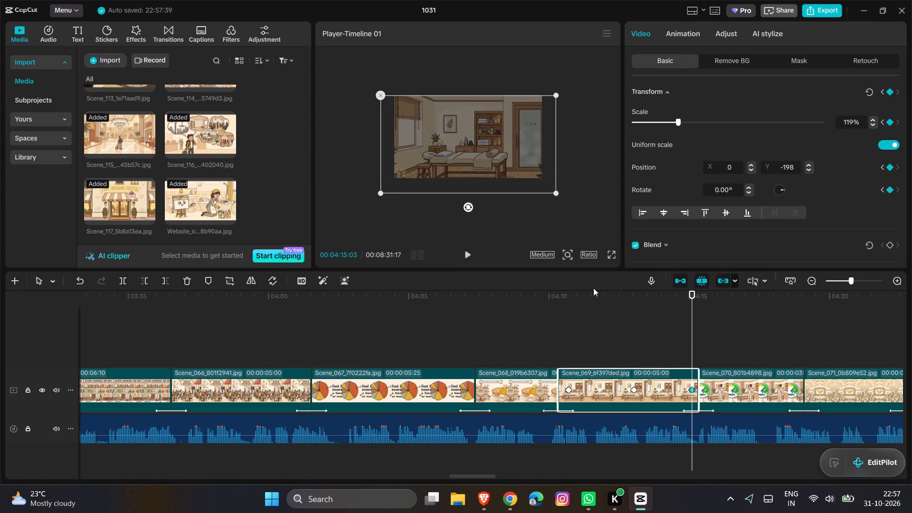
Keyframe a centred zoom-in on Scene_072, from a transform keyframe at 00:04:23:04 to scale 123% at 00:04:27:11.
scroll(648, 352, left, 2)
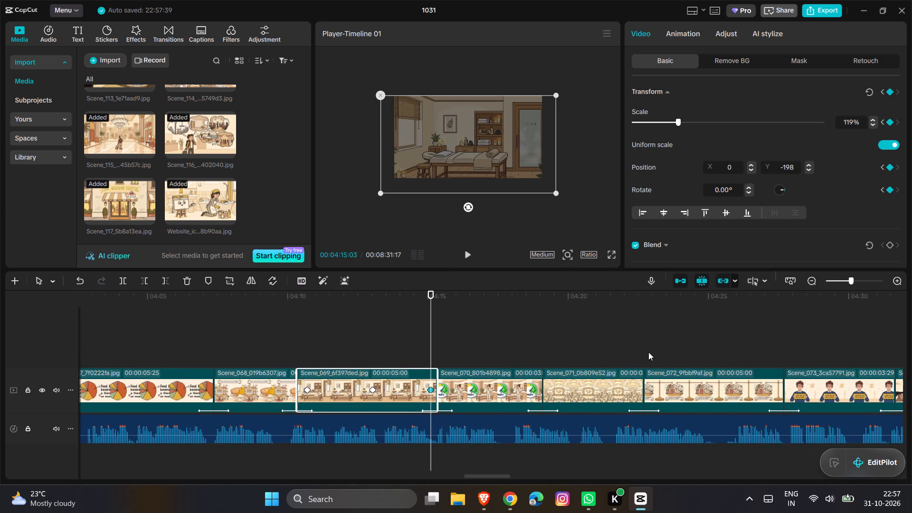
scroll(648, 352, left, 1)
click(408, 354)
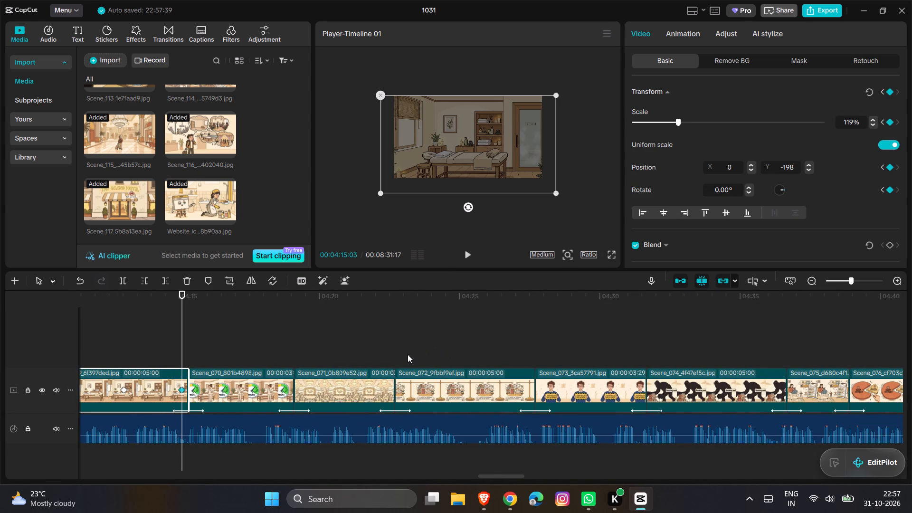
click(415, 399)
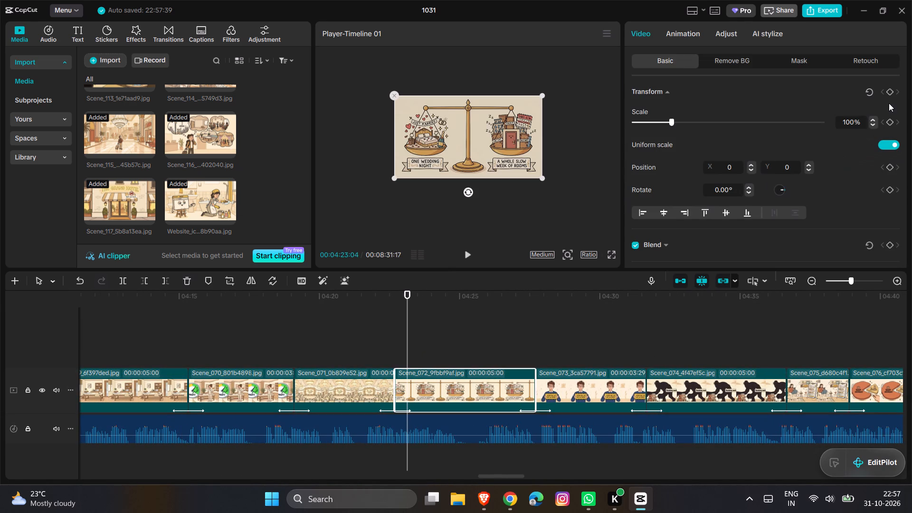
click(892, 93)
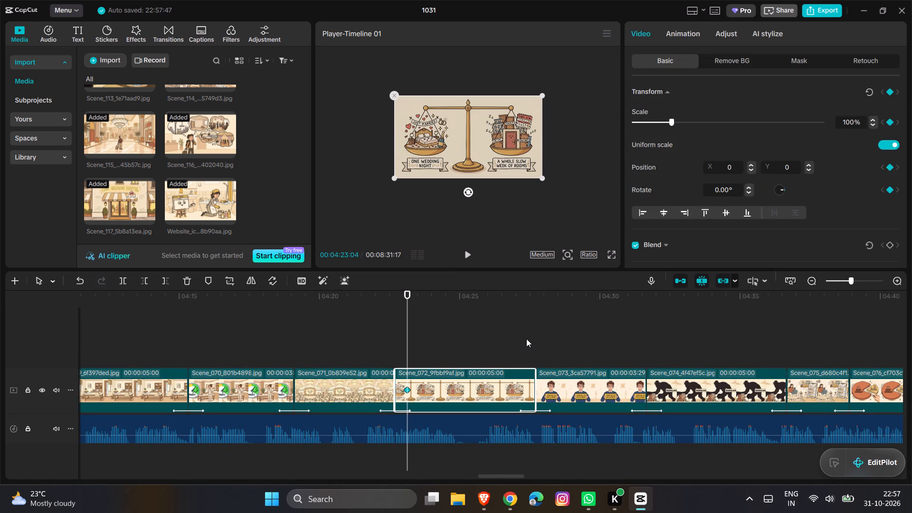
click(526, 339)
click(519, 384)
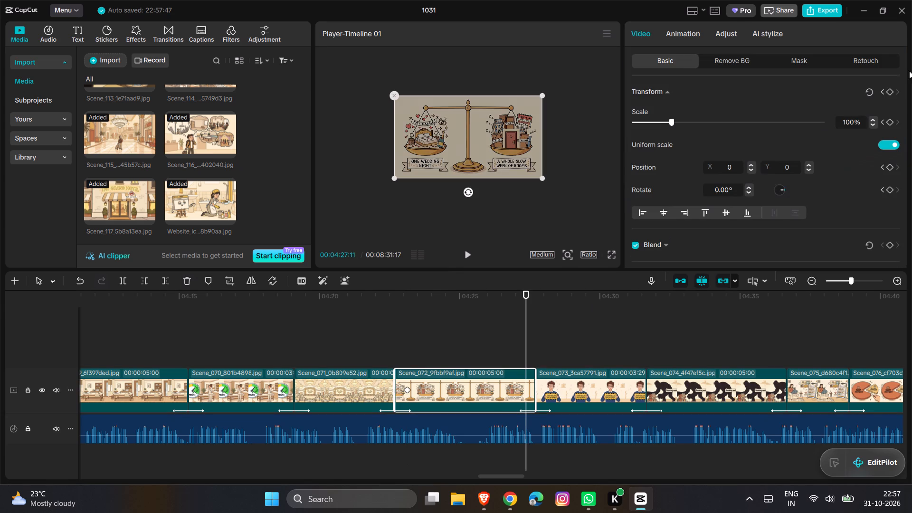
click(888, 89)
drag(542, 178, 552, 184)
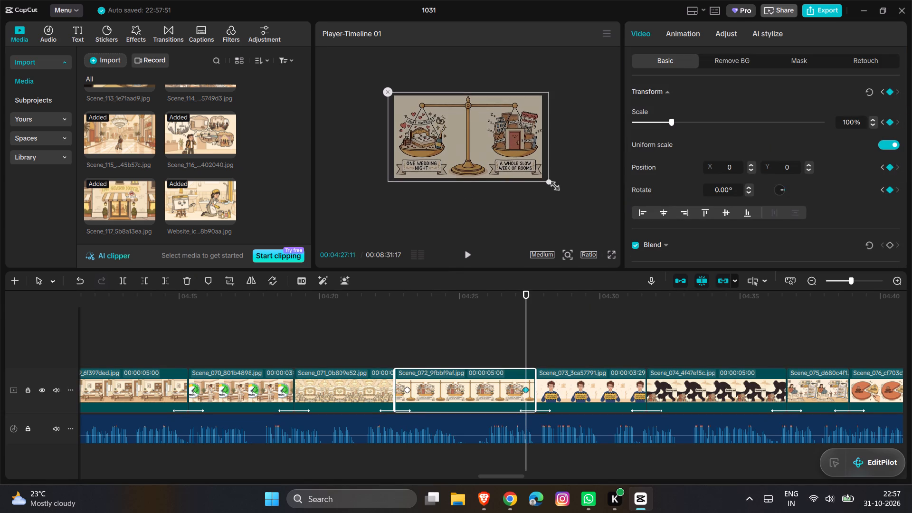
drag(552, 184, 569, 191)
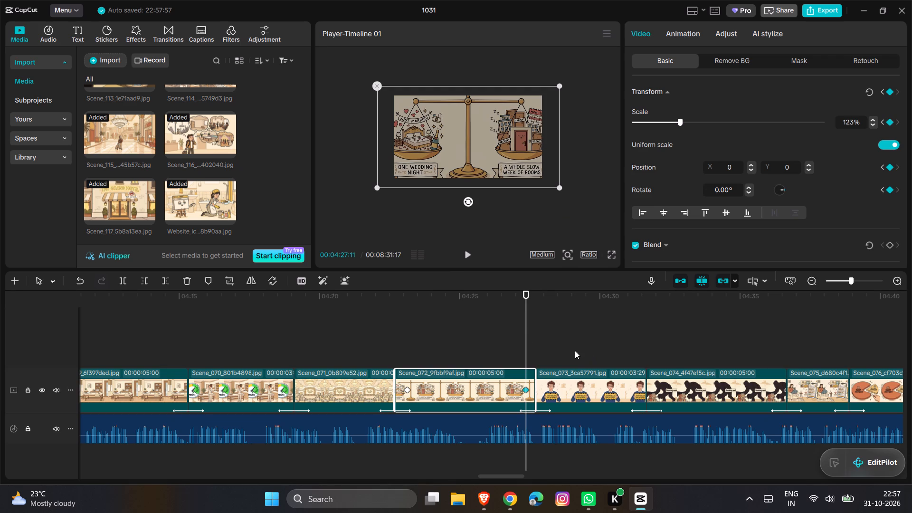
Keyframe Scene_074 from 00:04:32:01 to scale 128% at 00:04:36:09, shifted left to X -254 to keep the "Booking websites" label in frame.
click(662, 336)
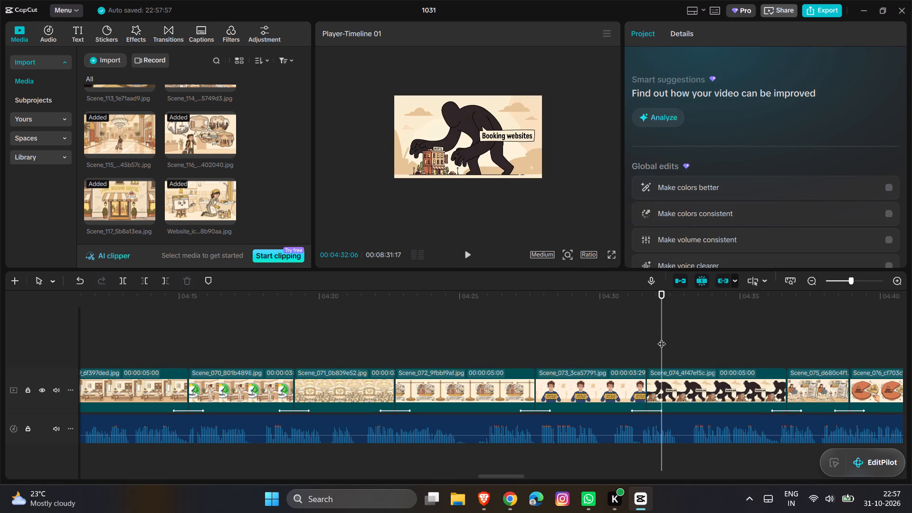
click(657, 349)
click(677, 398)
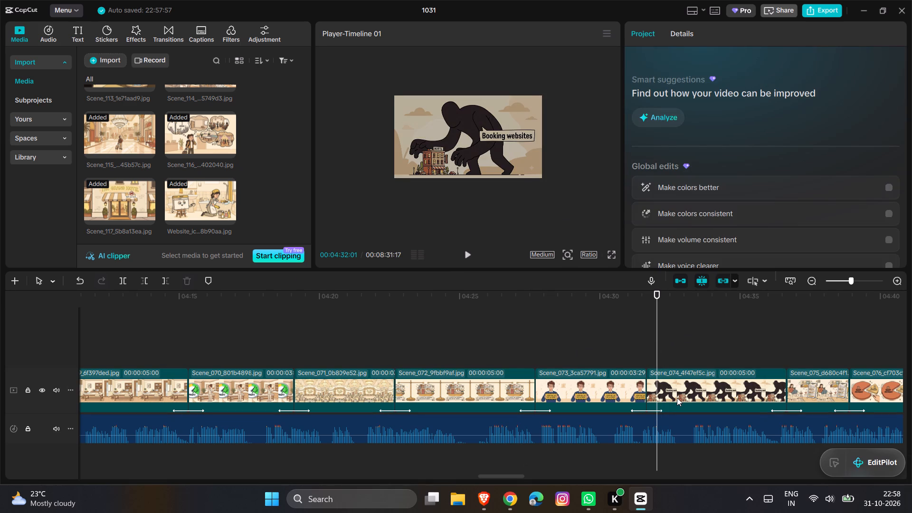
click(889, 95)
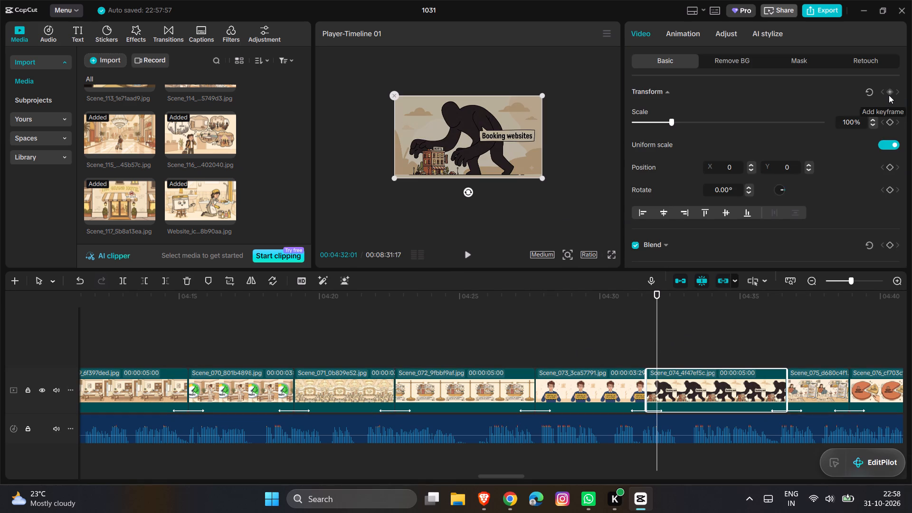
click(777, 344)
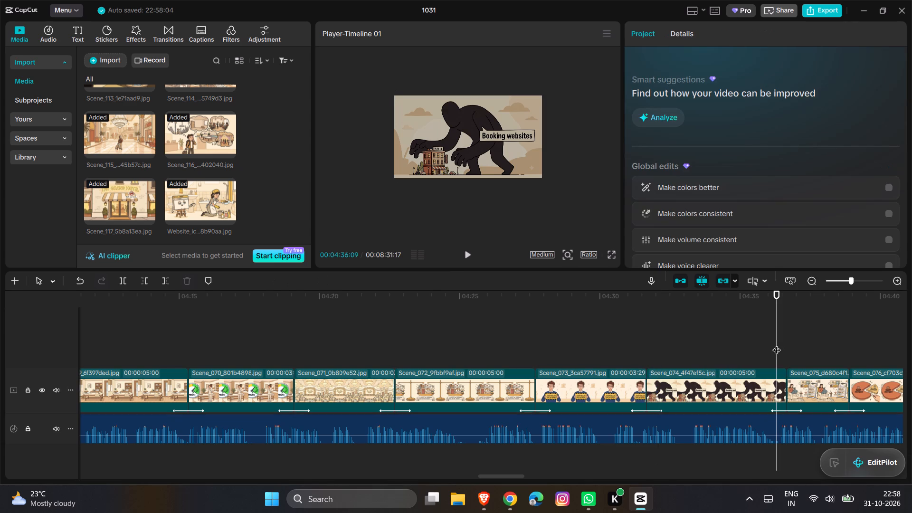
click(777, 387)
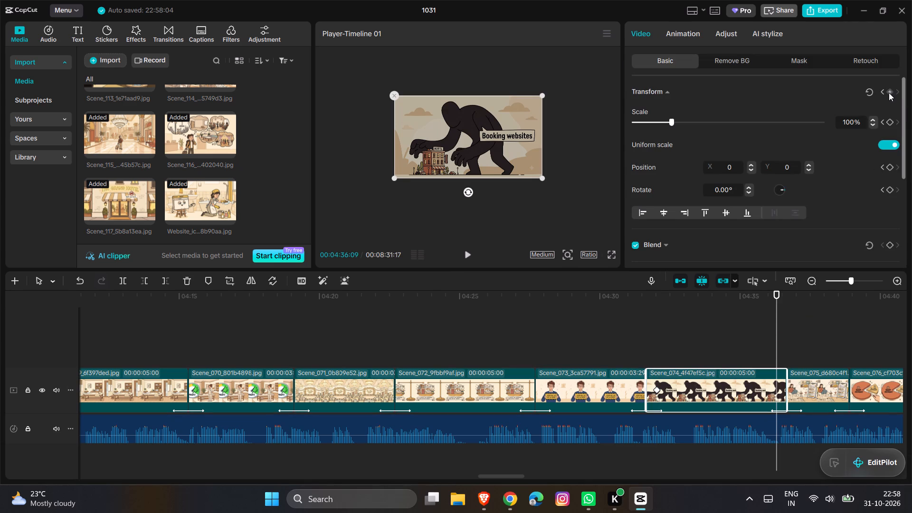
click(889, 93)
drag(541, 177, 570, 191)
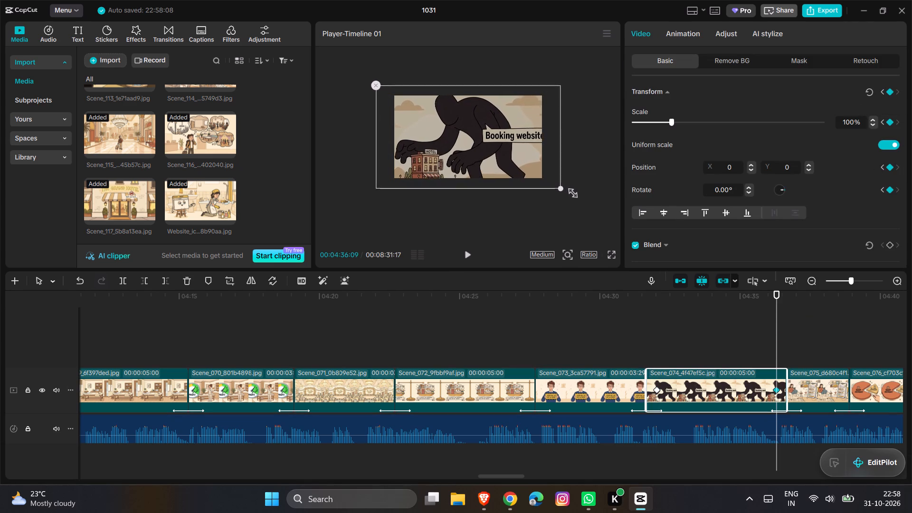
drag(570, 191, 573, 193)
drag(544, 162, 539, 162)
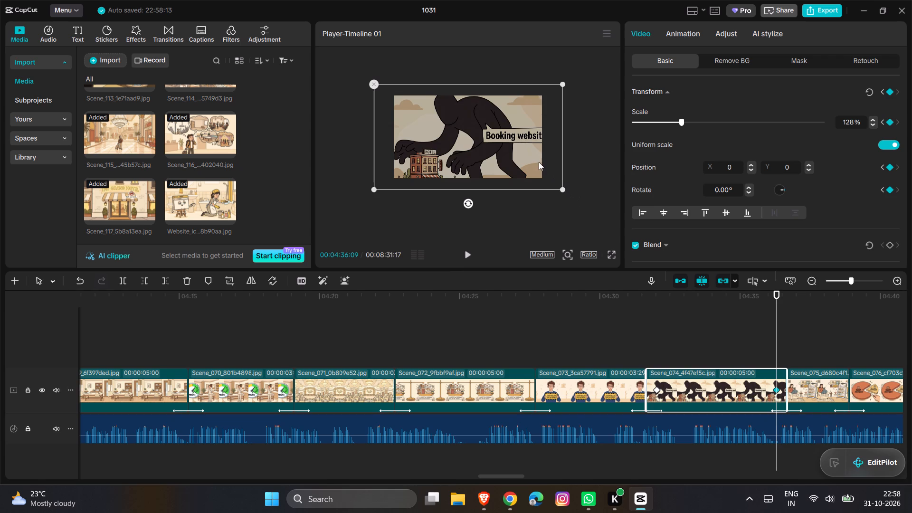
drag(539, 162, 534, 161)
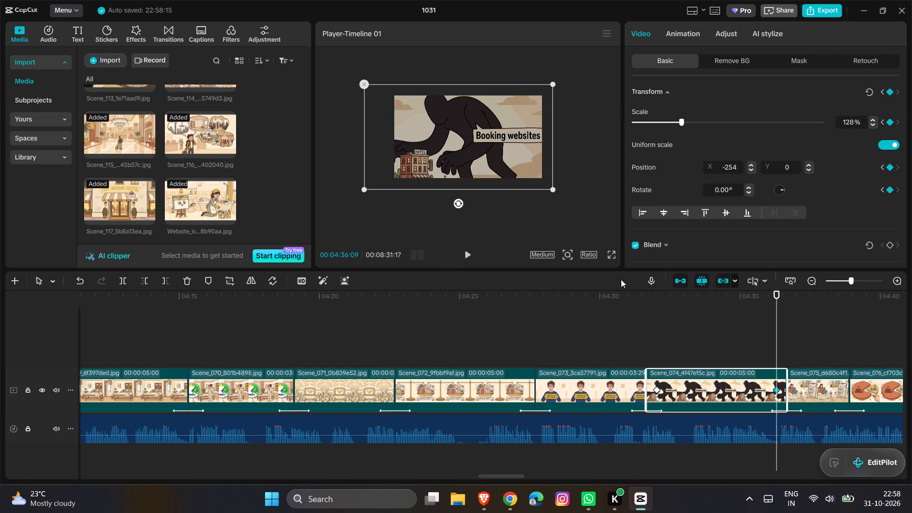
Keyframe a centred zoom-in on Scene_077, from a transform keyframe at 00:04:41:27 to scale 130% at 00:04:46:05.
scroll(659, 360, left, 4)
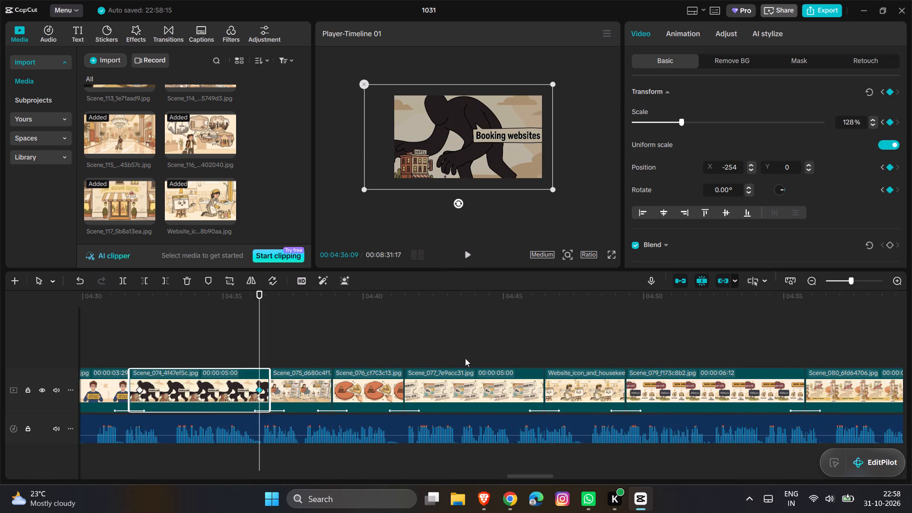
click(415, 355)
click(426, 385)
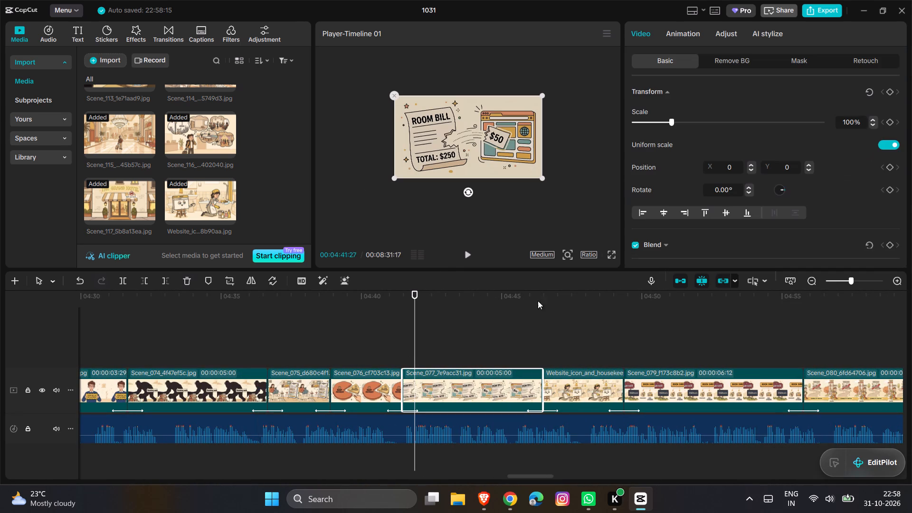
click(889, 92)
click(534, 340)
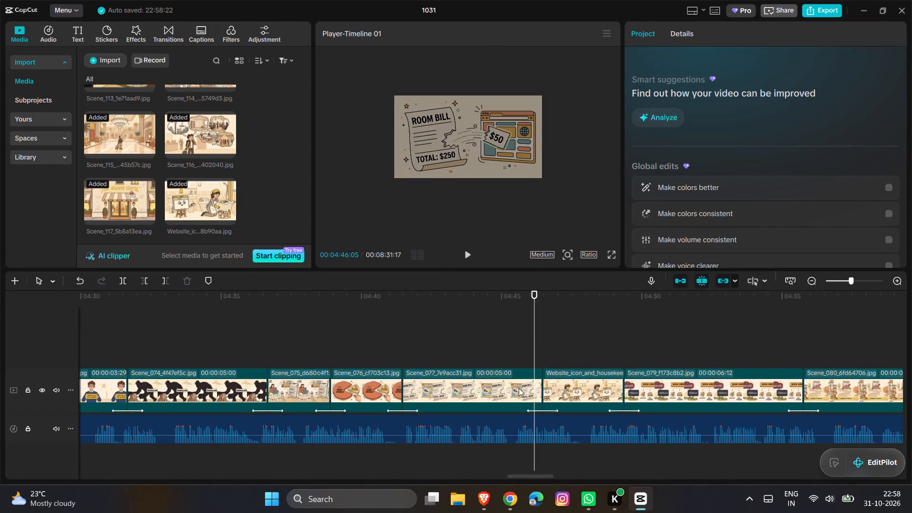
click(519, 388)
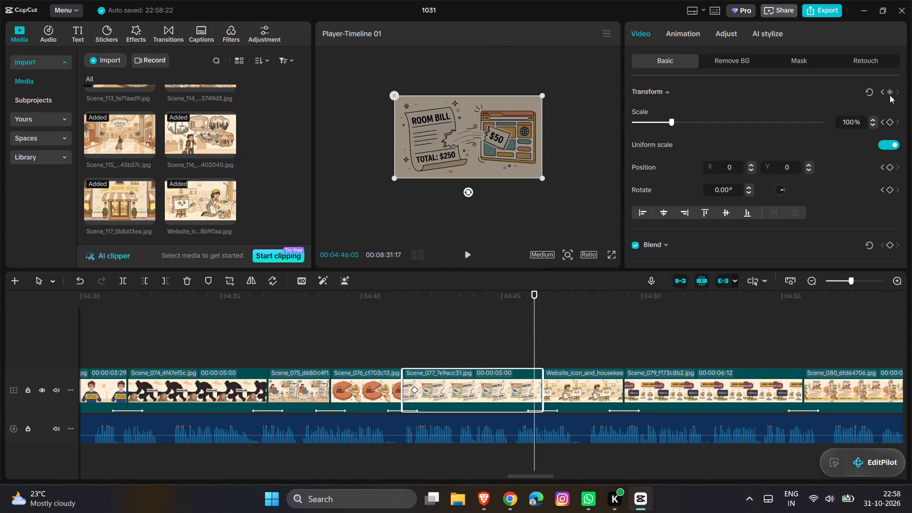
click(890, 95)
drag(538, 176, 561, 189)
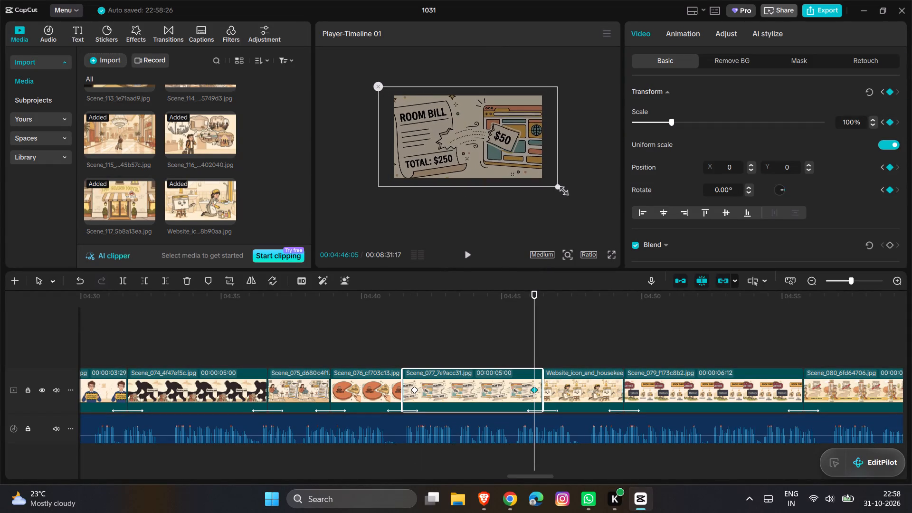
drag(561, 189, 573, 192)
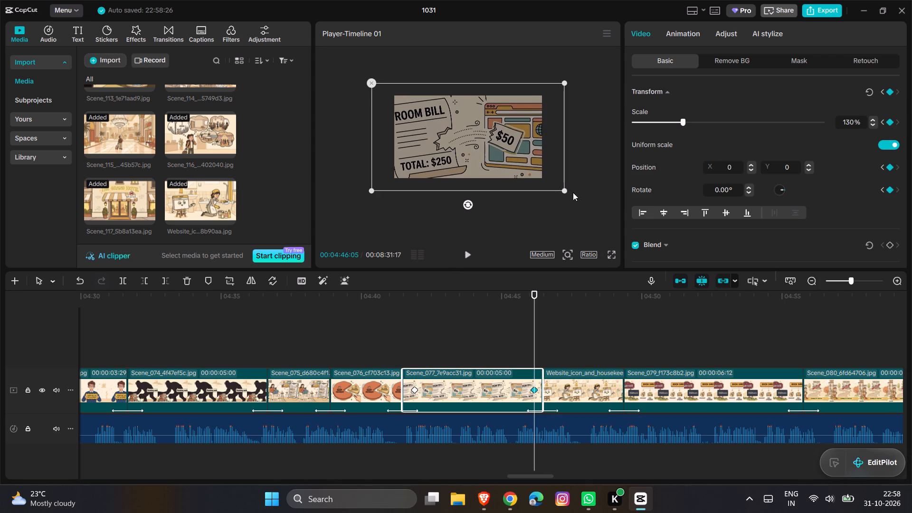
Keyframe Scene_079 from 00:04:49:20 to scale 119% at 00:04:55:14, with the image shifted up to Y 108.
click(632, 340)
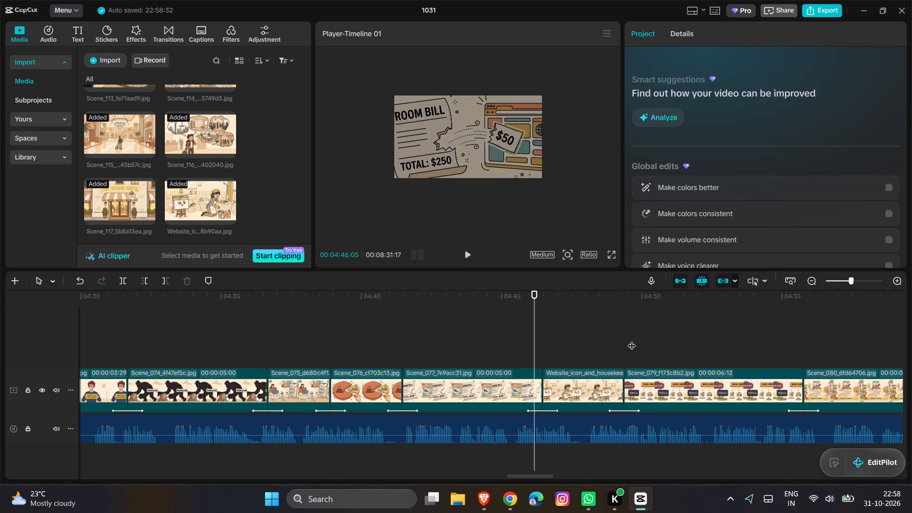
click(641, 366)
click(646, 379)
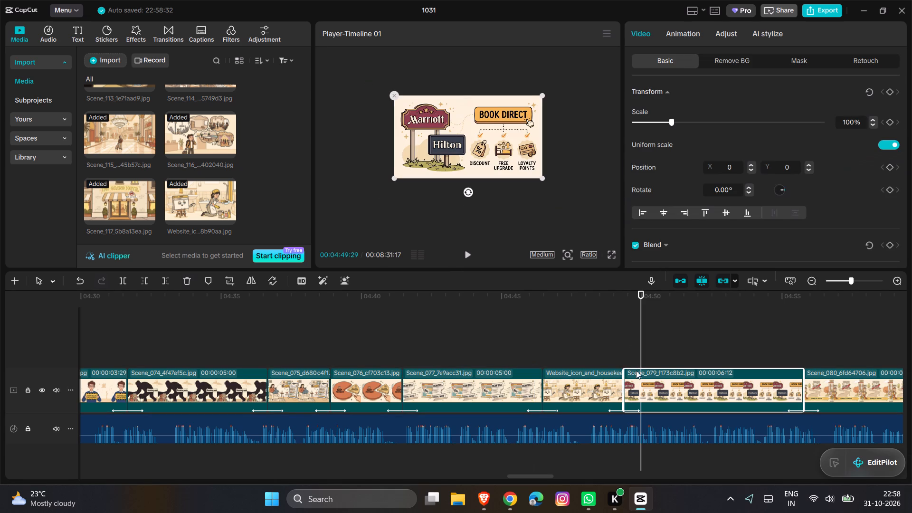
drag(643, 349, 633, 355)
click(633, 355)
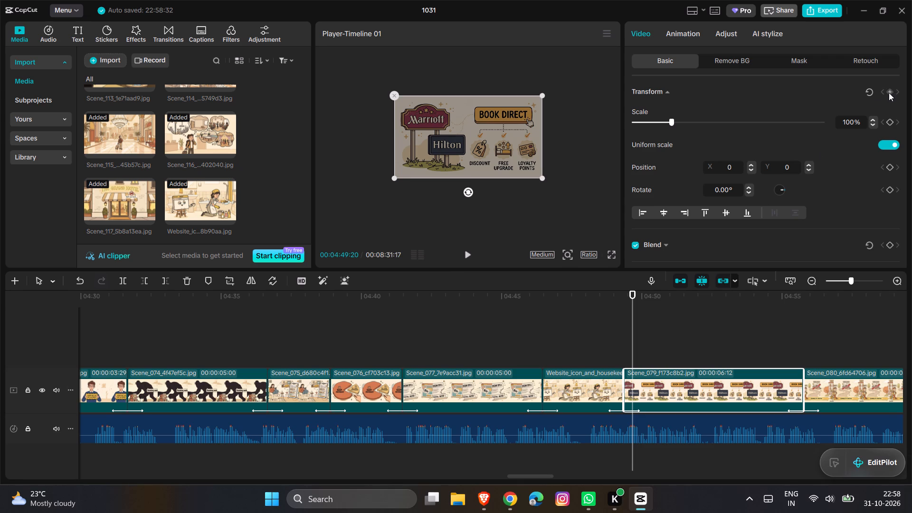
click(889, 93)
drag(636, 350, 661, 348)
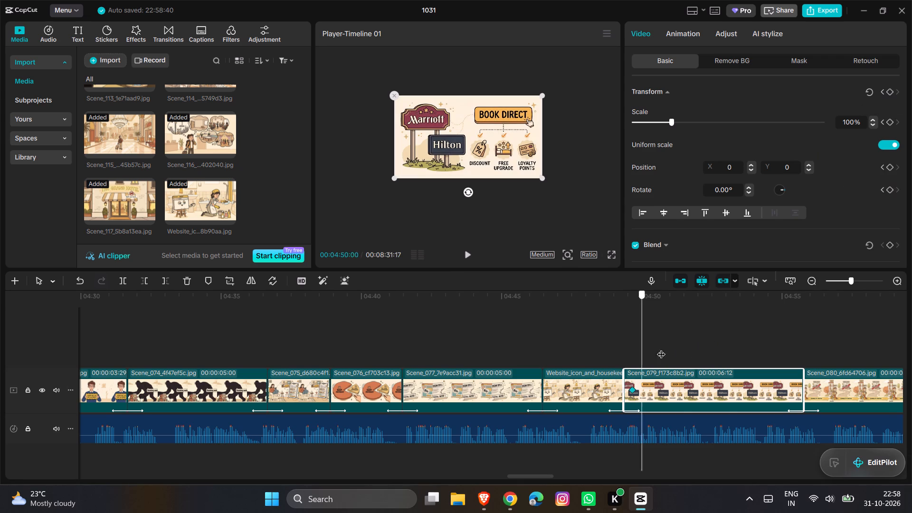
drag(661, 348, 795, 350)
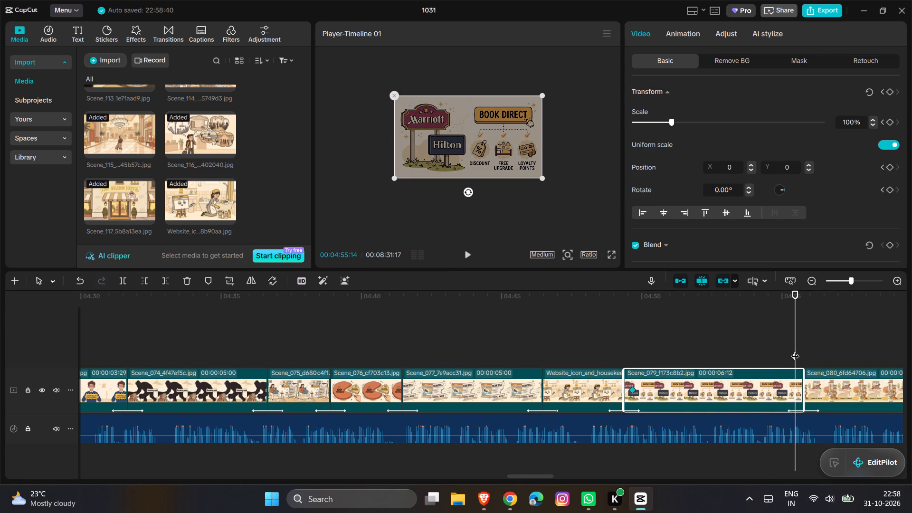
click(890, 94)
drag(540, 176, 554, 187)
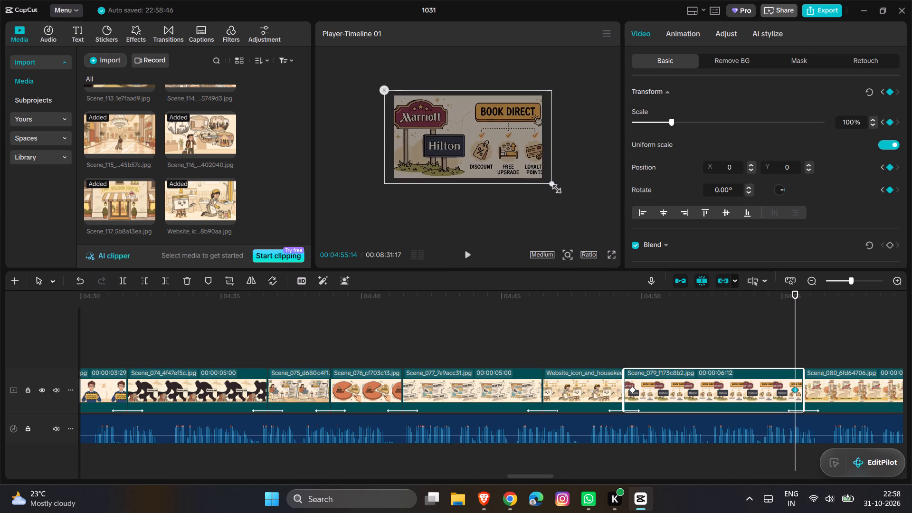
drag(554, 187, 562, 191)
click(545, 172)
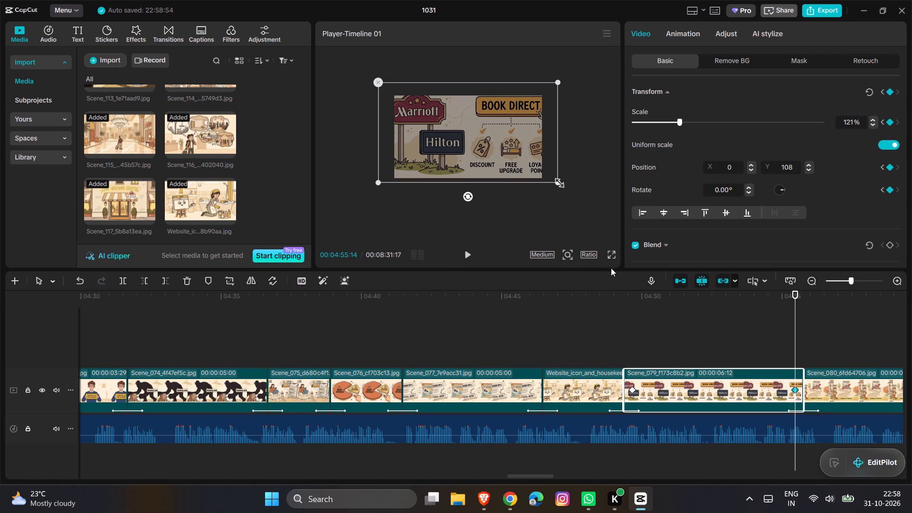
drag(557, 185, 551, 183)
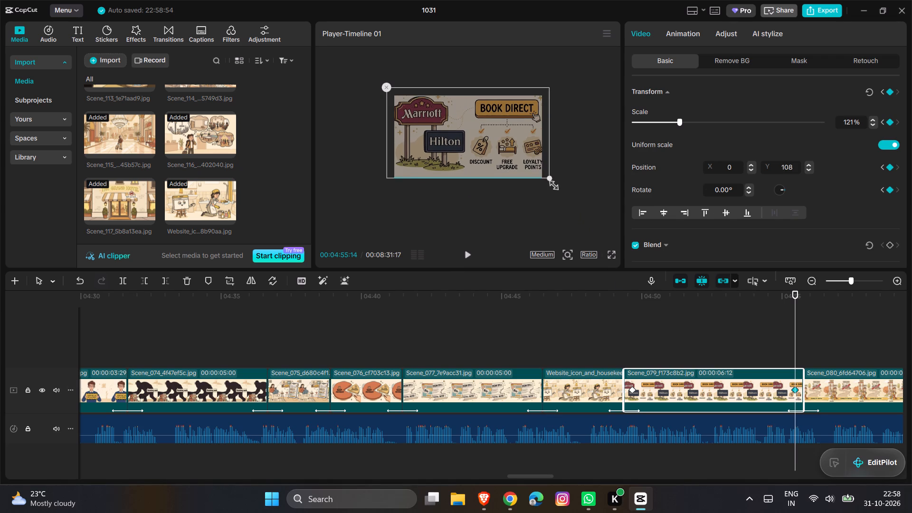
drag(551, 183, 553, 185)
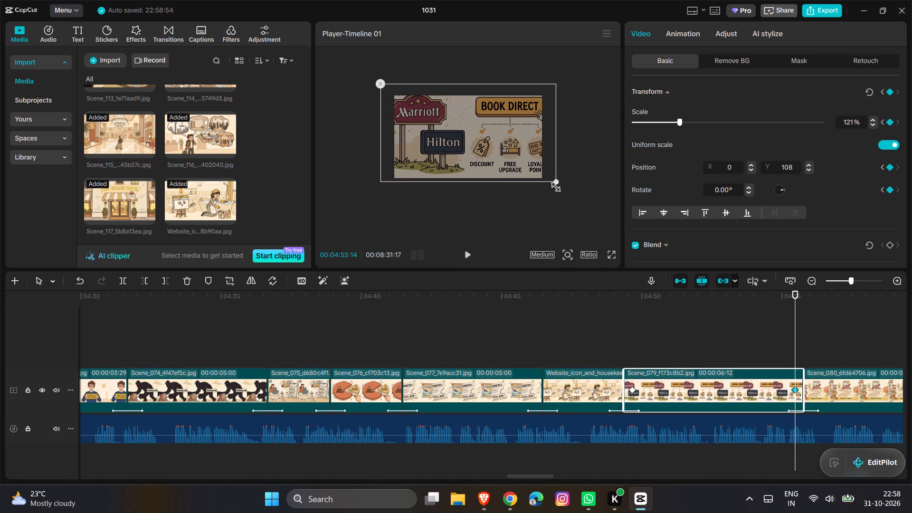
drag(553, 185, 553, 186)
click(532, 171)
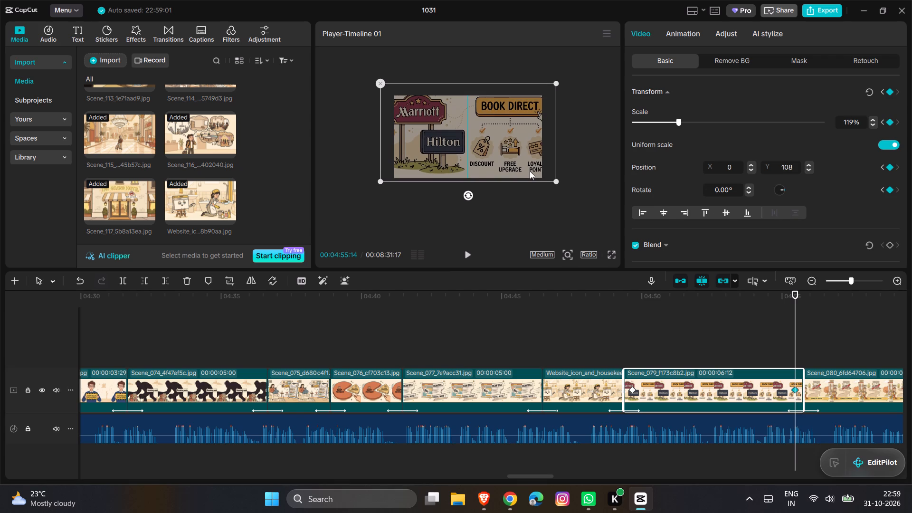
Play back Scene_079 from its start into Scene_080 to review the zoom-in and the transition.
click(624, 342)
key(space)
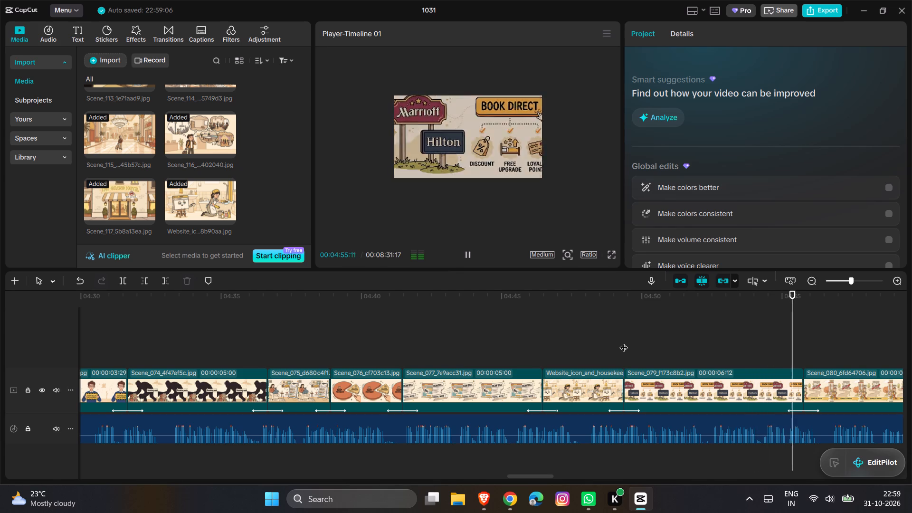
key(space)
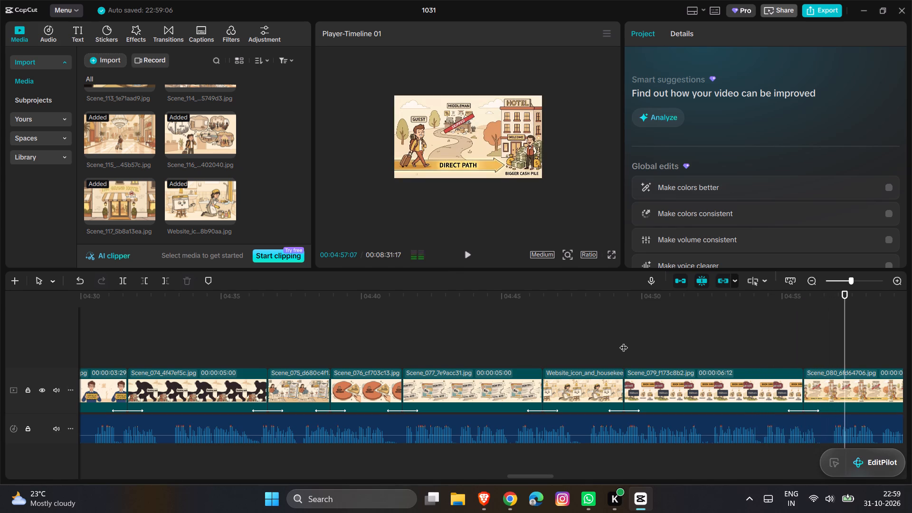
key(space)
scroll(624, 342, left, 1)
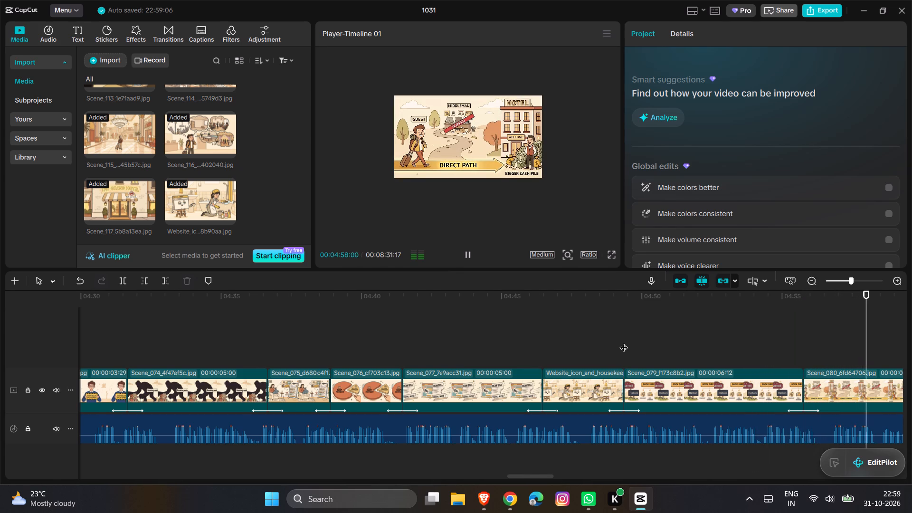
scroll(624, 342, left, 3)
key(space)
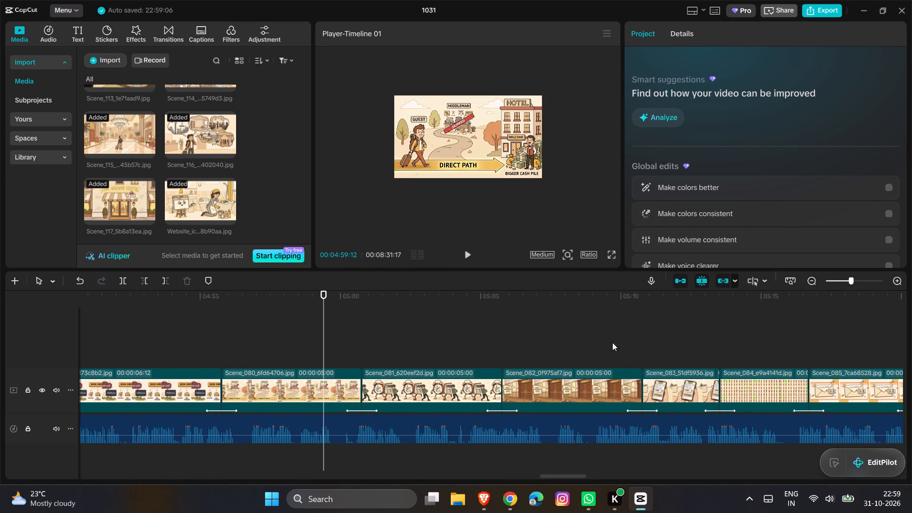
Keyframe a centred zoom-in on Scene_080, from a transform keyframe at 00:04:56:00 to scale 123% at 00:05:00:14.
click(237, 351)
click(249, 388)
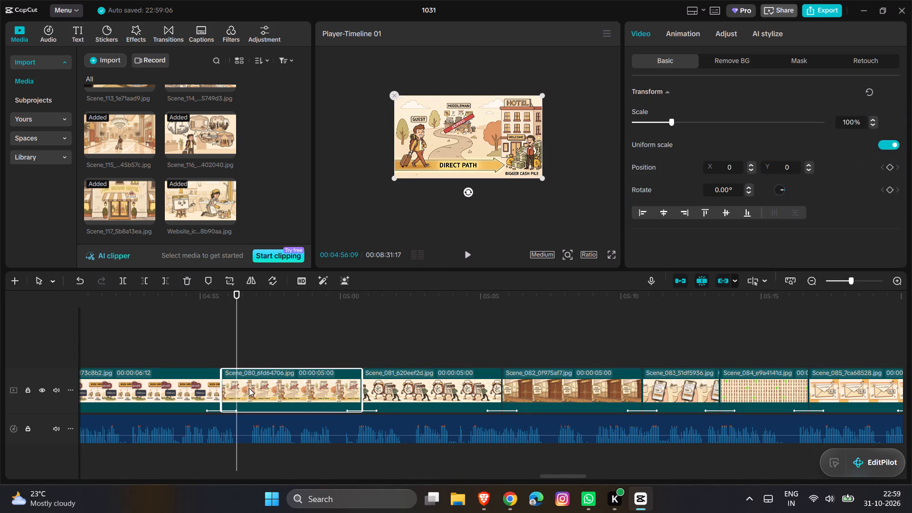
click(228, 356)
click(252, 390)
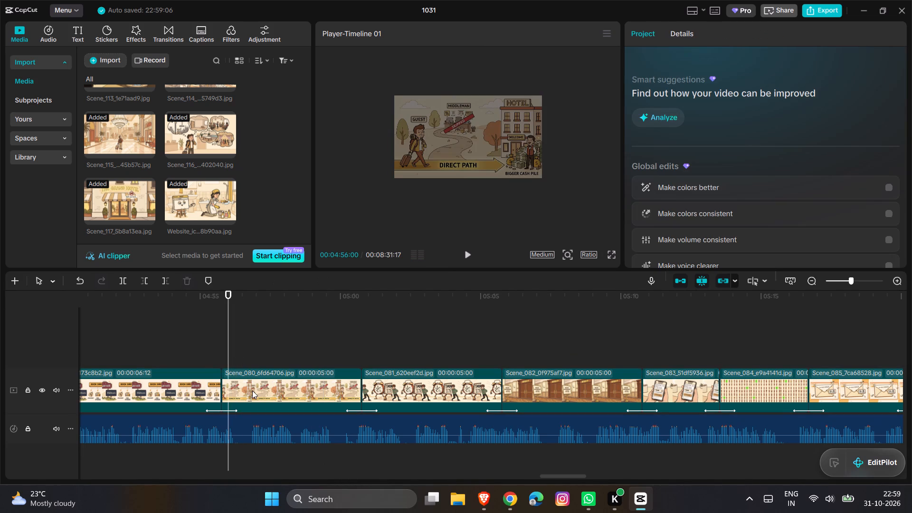
click(888, 93)
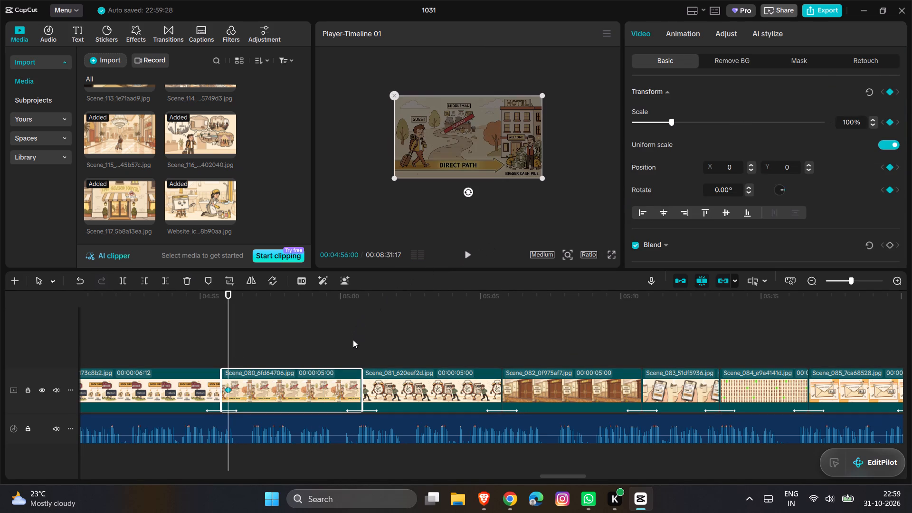
drag(226, 341, 279, 343)
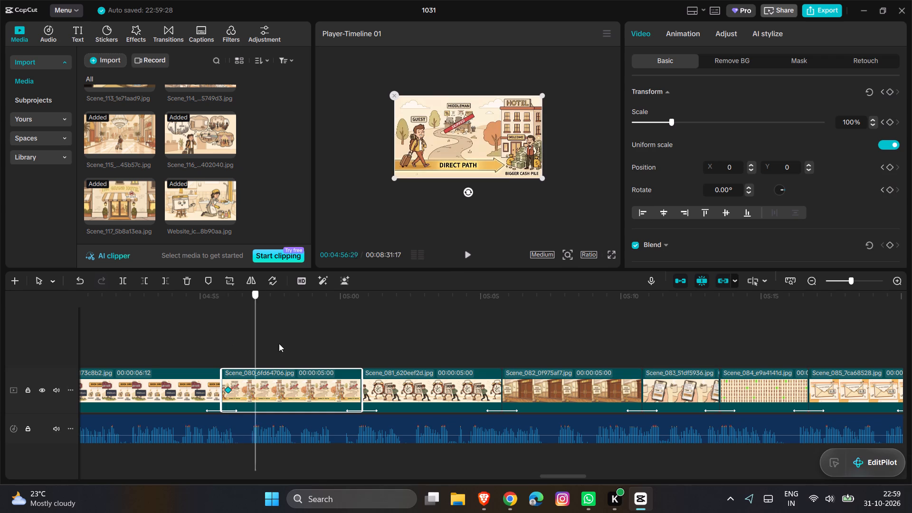
drag(279, 343, 354, 355)
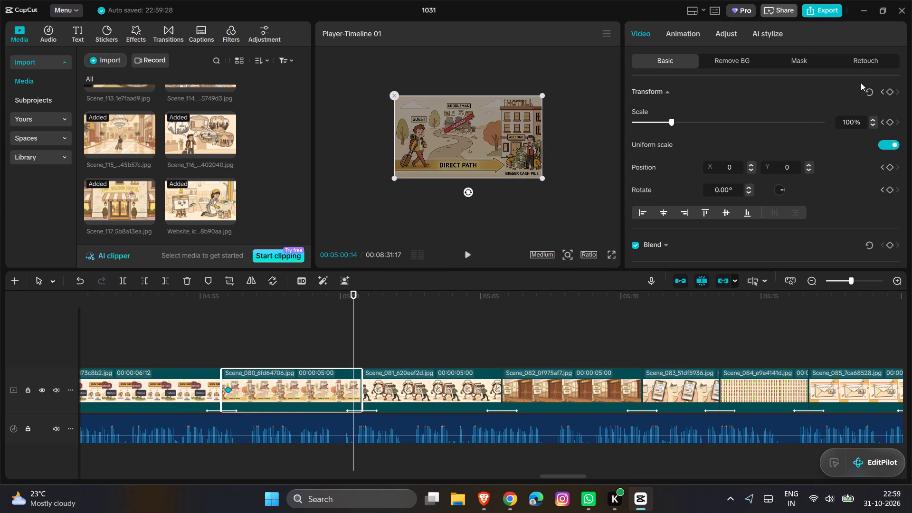
click(888, 93)
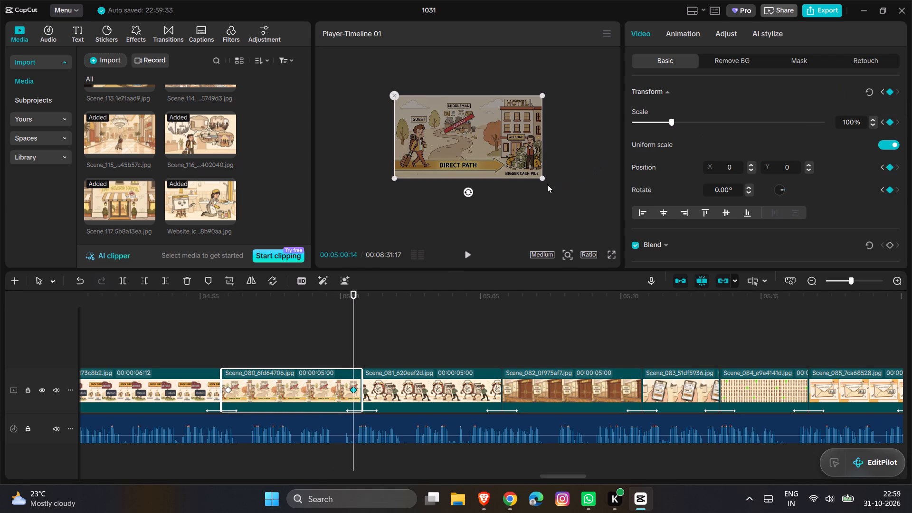
drag(540, 177, 560, 190)
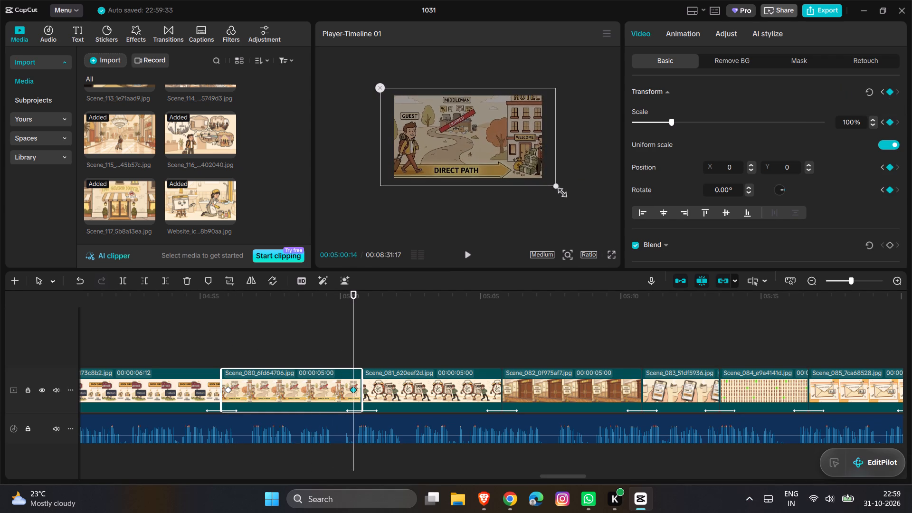
drag(560, 190, 563, 194)
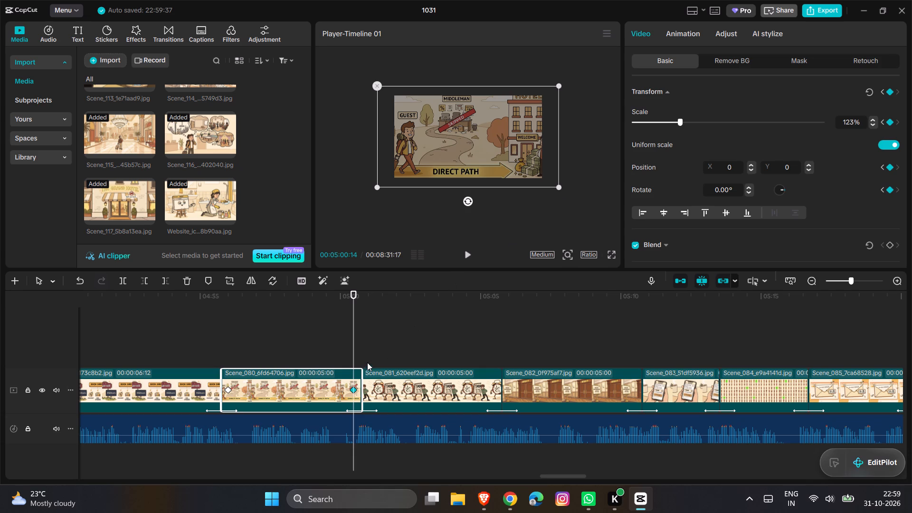
Keyframe a centred zoom-in on Scene_081, from a transform keyframe at 00:05:01:03 to scale 129% at 00:05:05:15.
click(371, 357)
click(375, 389)
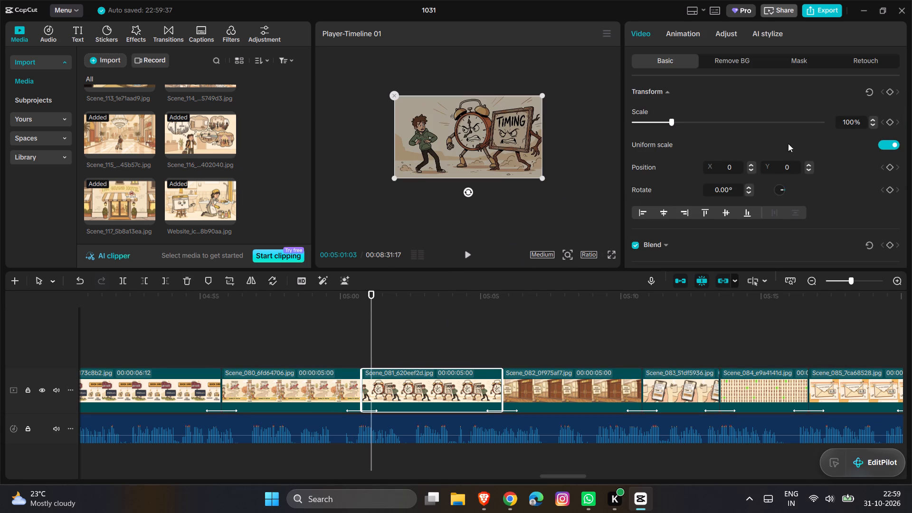
click(889, 93)
drag(372, 292, 475, 304)
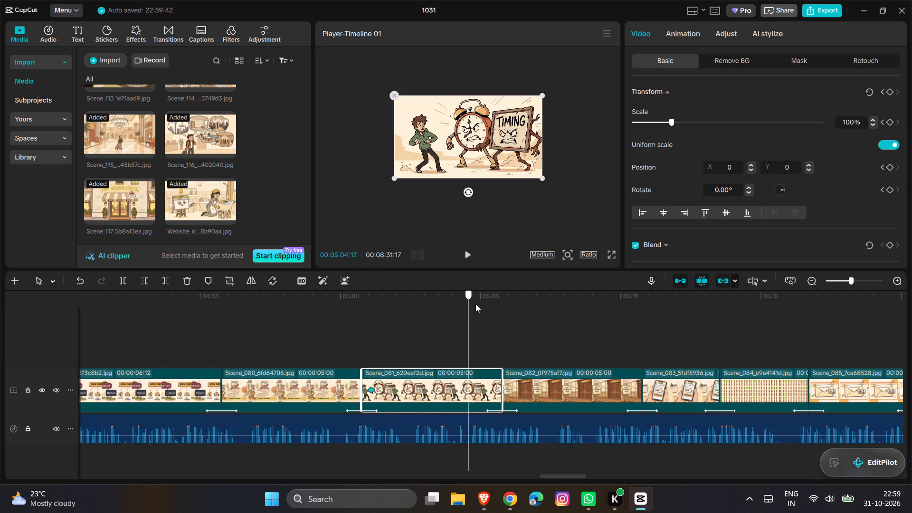
drag(475, 304, 495, 309)
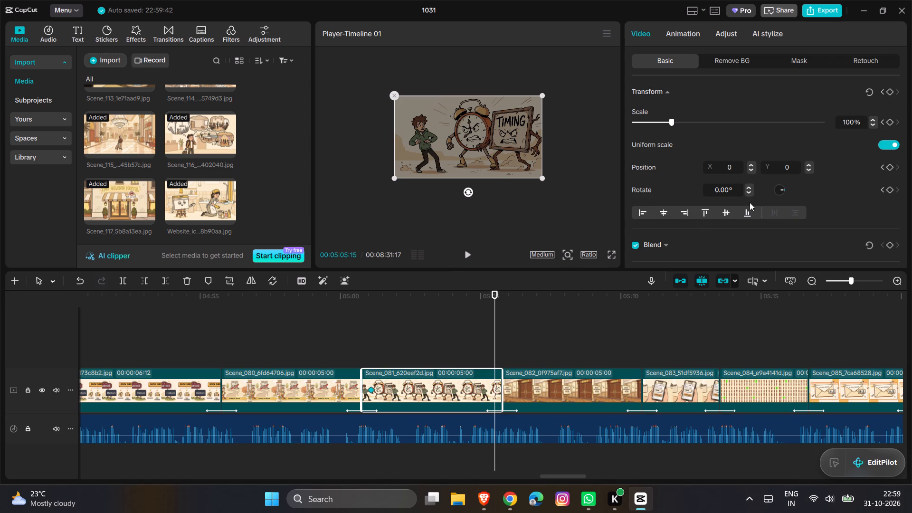
click(890, 91)
drag(543, 182, 562, 199)
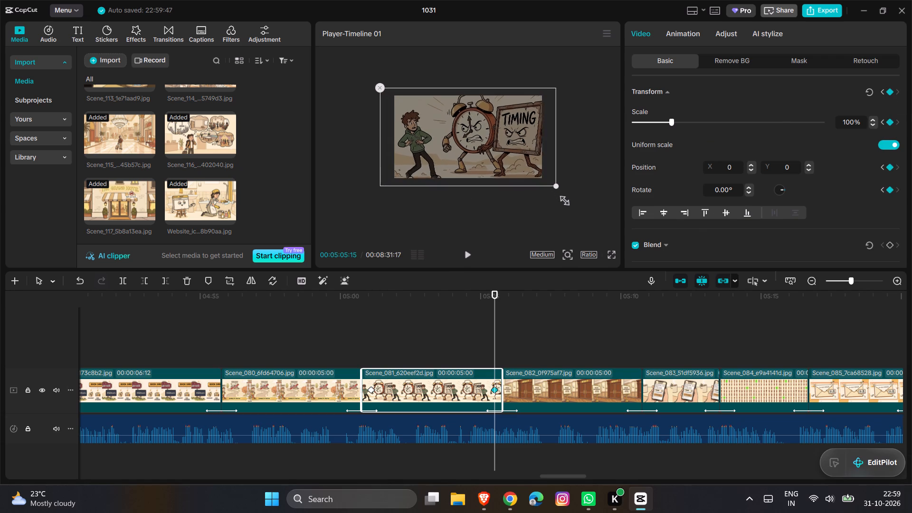
drag(562, 199, 572, 206)
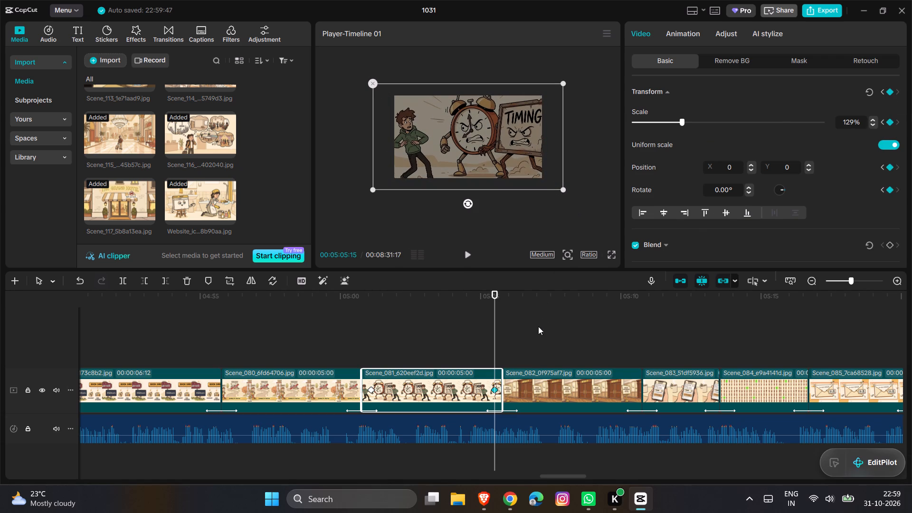
Keyframe a centred zoom-in on Scene_082, from a transform keyframe at 00:05:06:03 to scale 121% at 00:05:10:13.
click(518, 346)
click(511, 381)
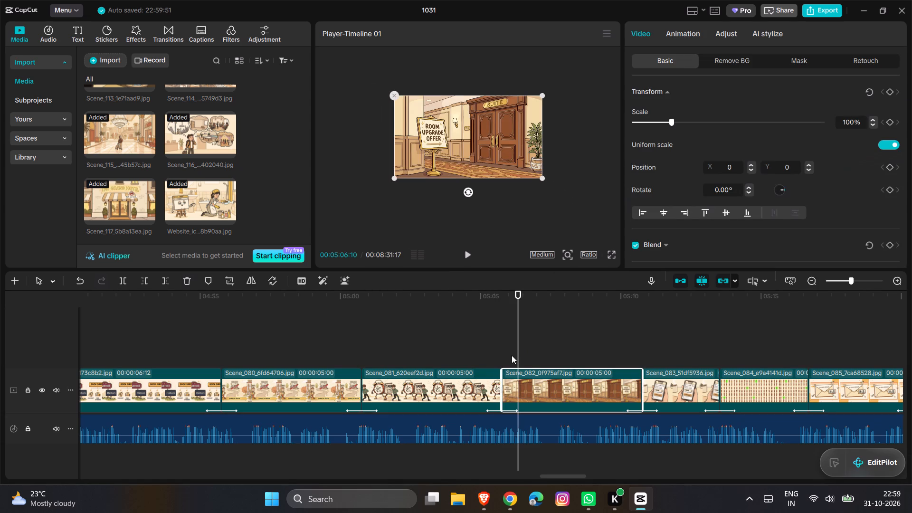
drag(517, 352, 511, 355)
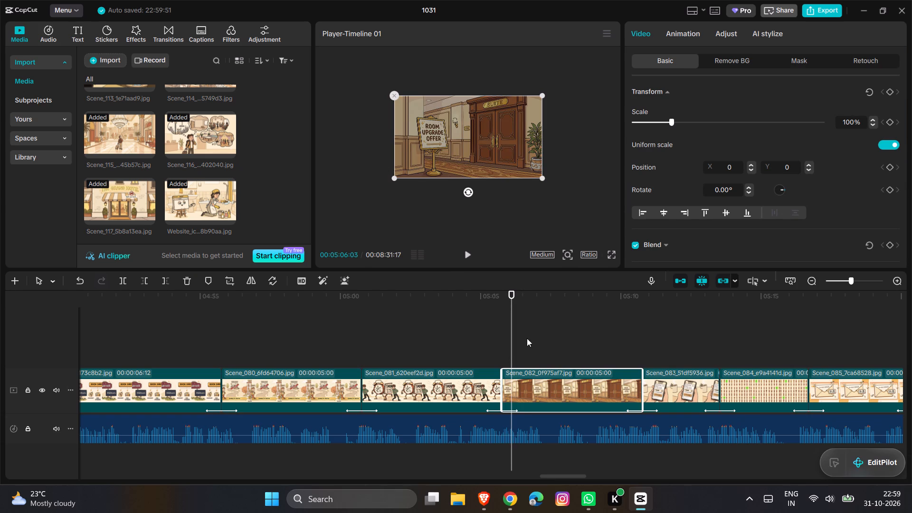
click(892, 94)
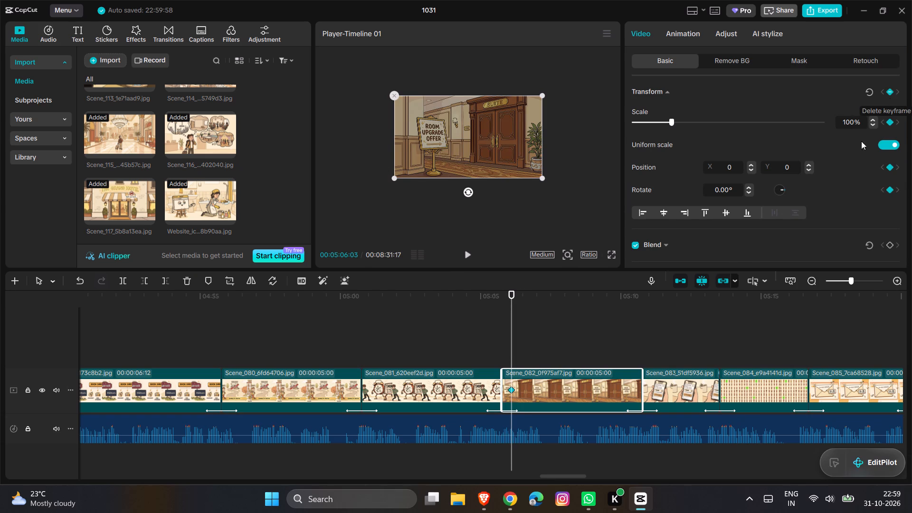
click(633, 337)
click(630, 375)
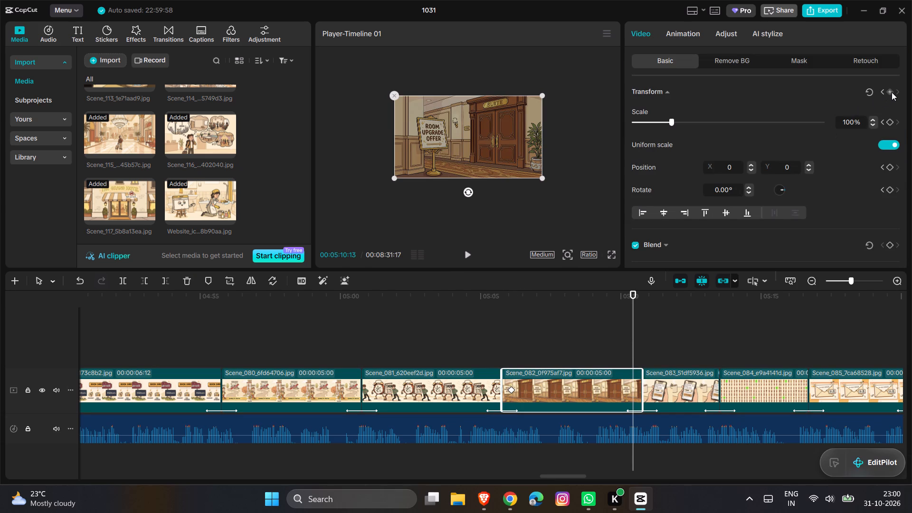
click(892, 92)
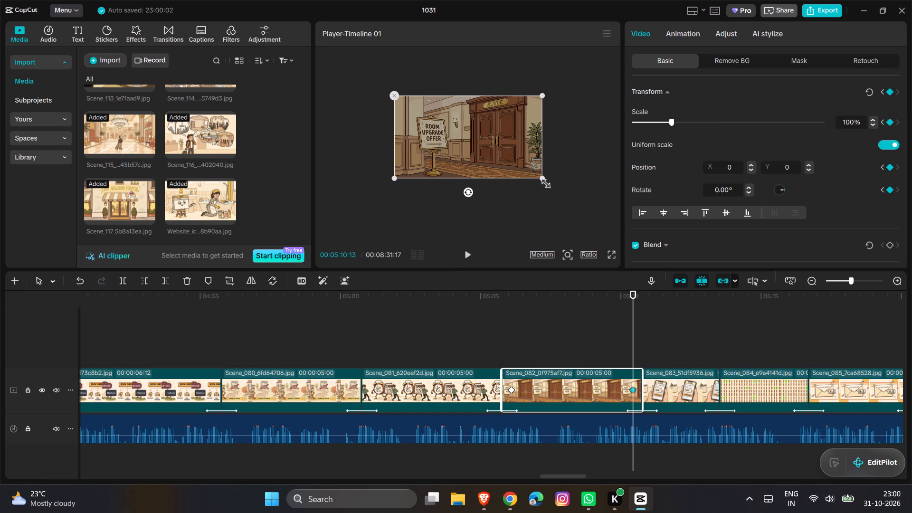
drag(543, 181, 566, 195)
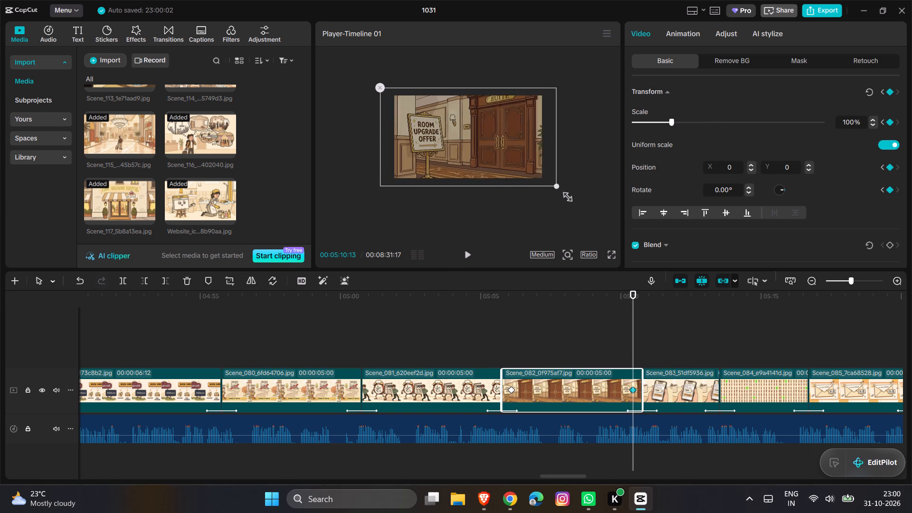
drag(566, 195, 566, 196)
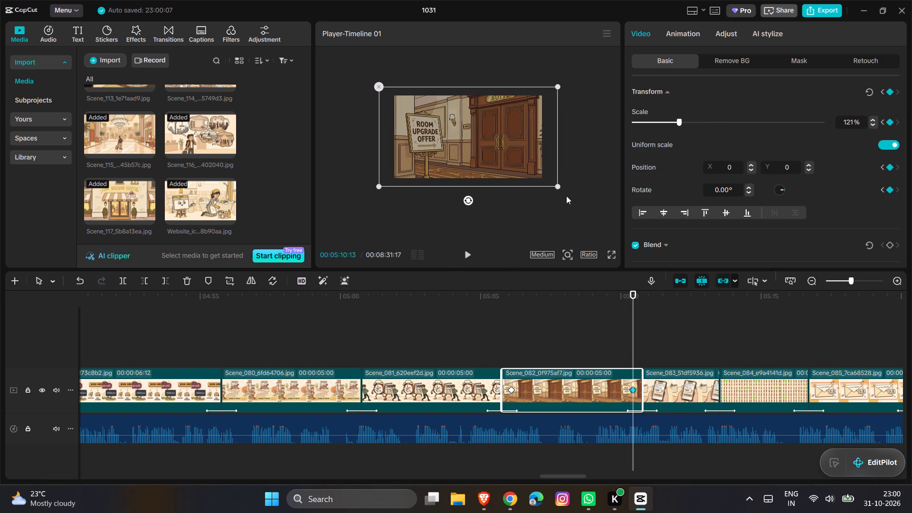
Keyframe a centred zoom-in on Scene_086, from a transform keyframe at 00:05:20:23 to scale 132% at 00:05:25:00.
scroll(653, 342, left, 1)
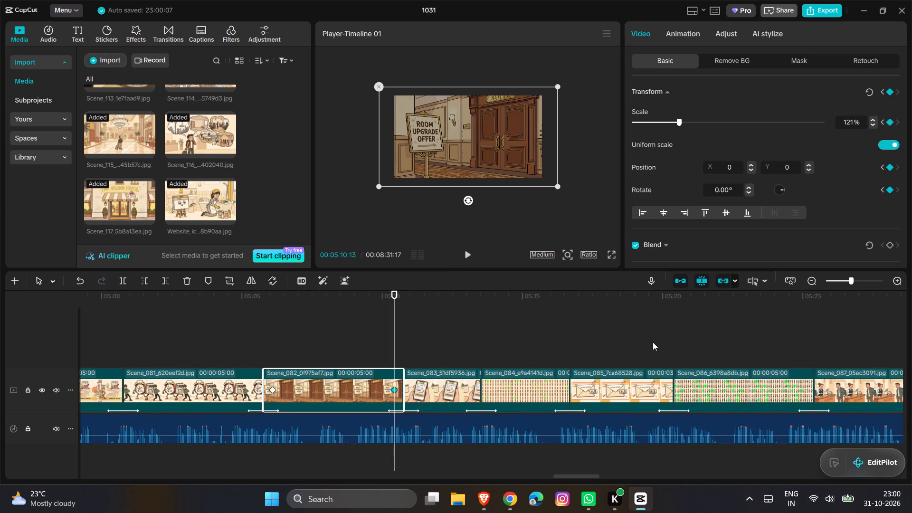
scroll(653, 342, left, 1)
scroll(548, 346, left, 1)
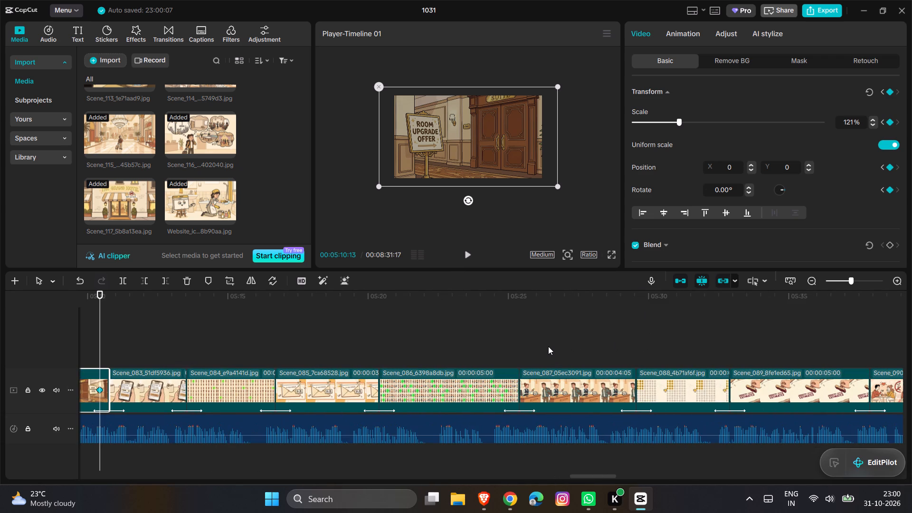
click(390, 357)
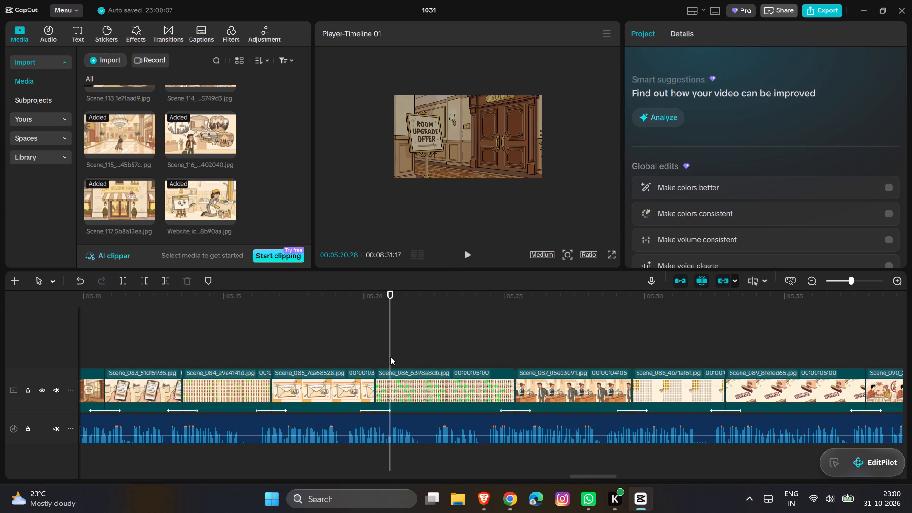
click(385, 351)
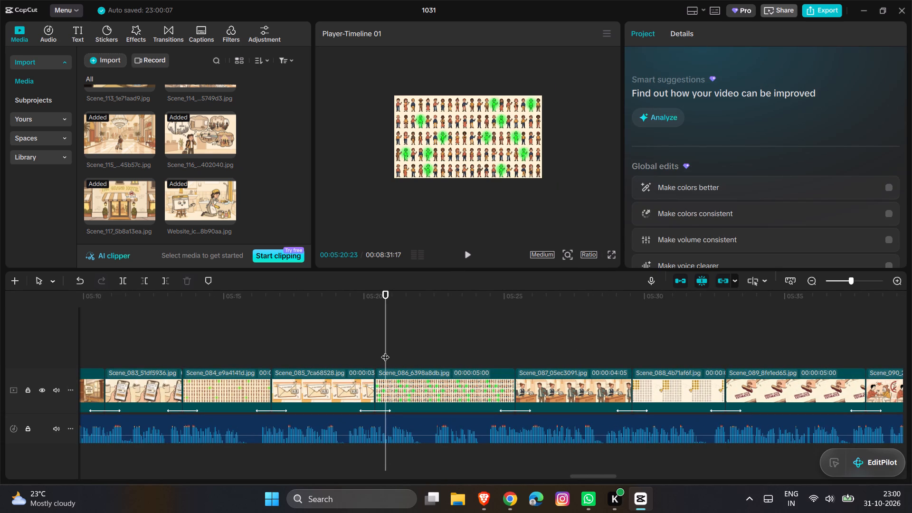
click(391, 368)
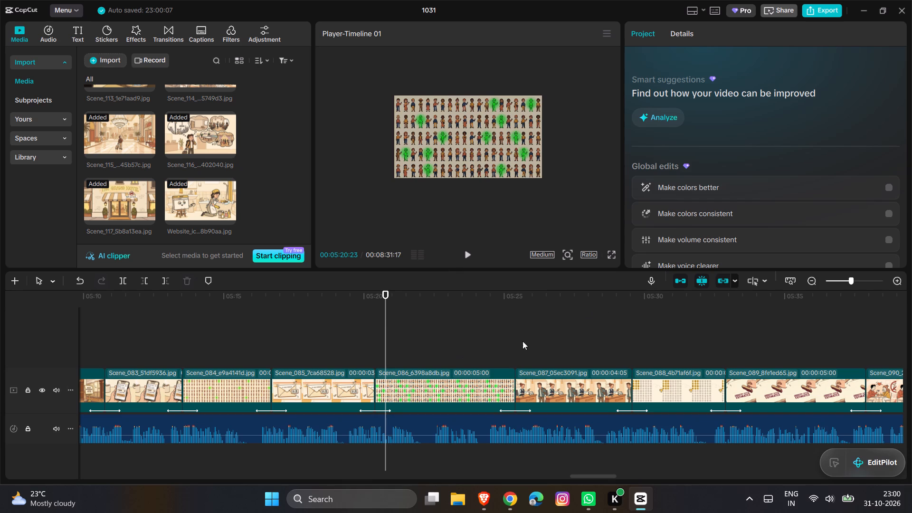
click(457, 375)
click(386, 361)
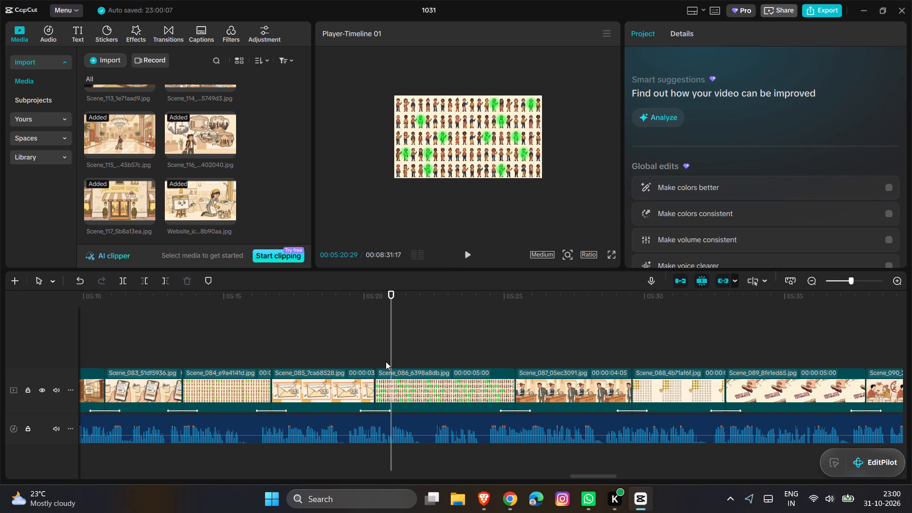
click(395, 380)
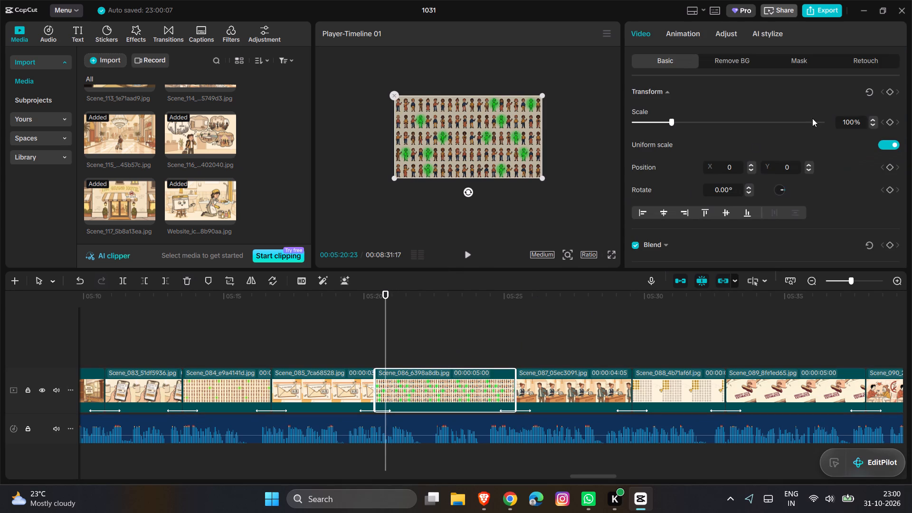
click(889, 92)
click(504, 360)
click(500, 389)
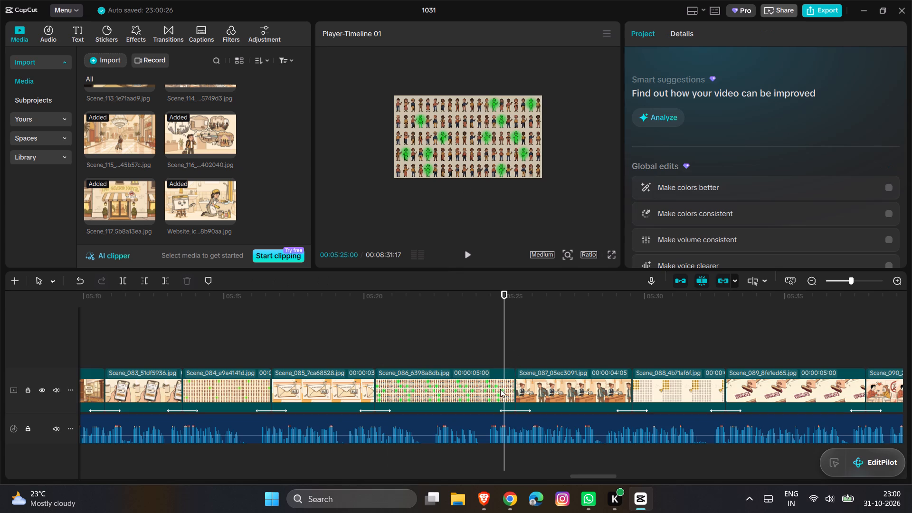
drag(545, 174, 551, 179)
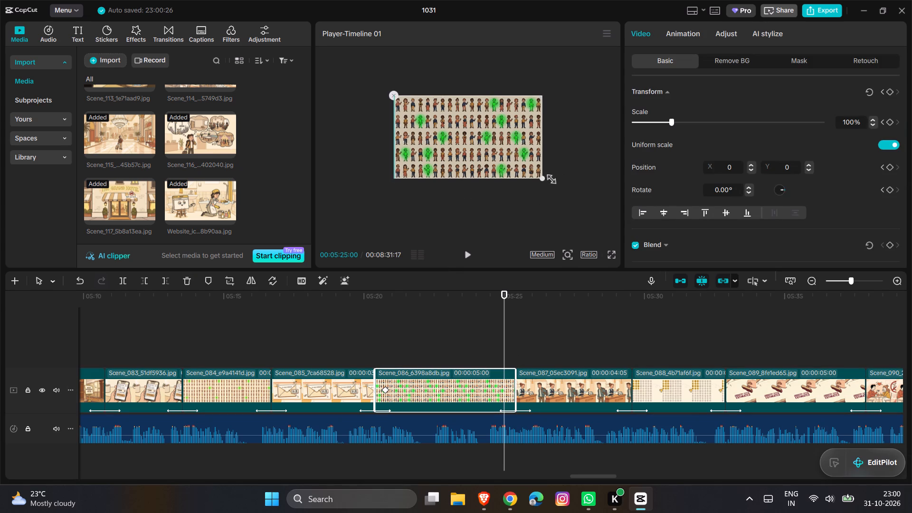
drag(551, 179, 580, 193)
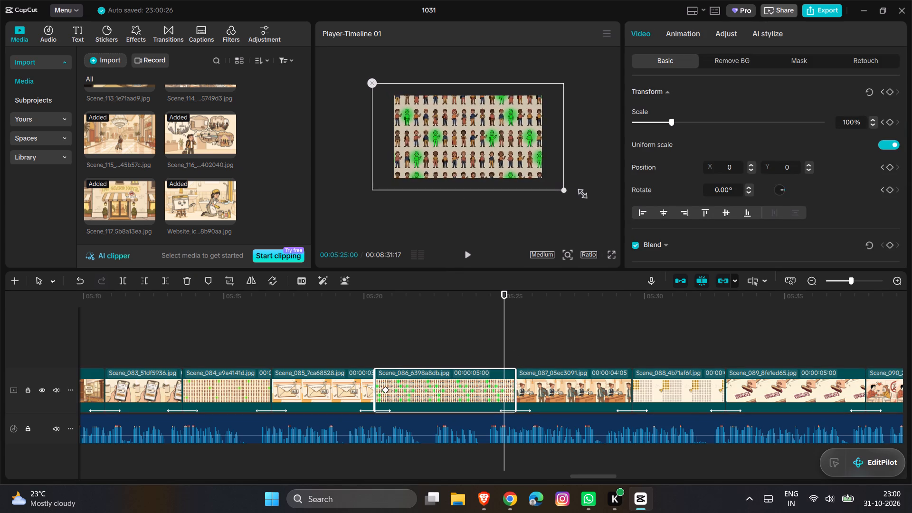
drag(580, 193, 582, 194)
Keyframe a centred zoom-in on Scene_090, from a transform keyframe at 00:05:38:06 to scale 127% at 00:05:43:02.
scroll(610, 375, left, 2)
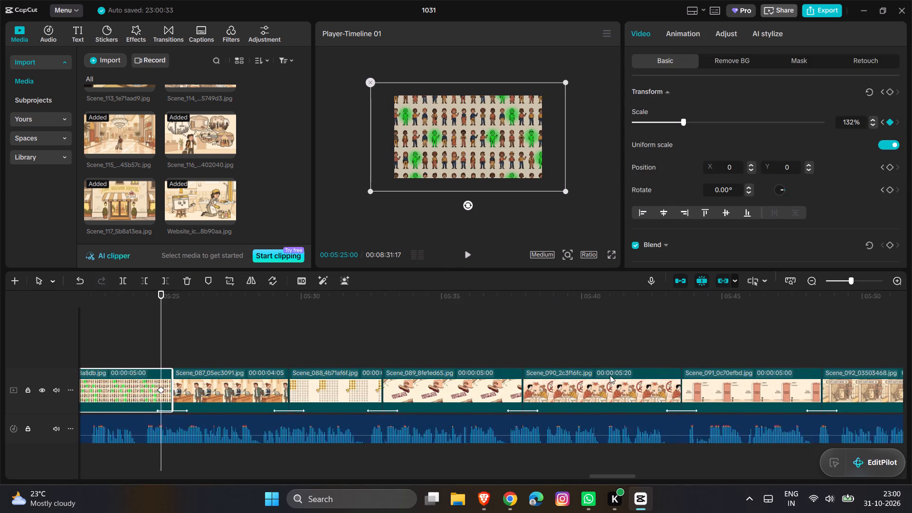
scroll(610, 375, left, 1)
click(457, 351)
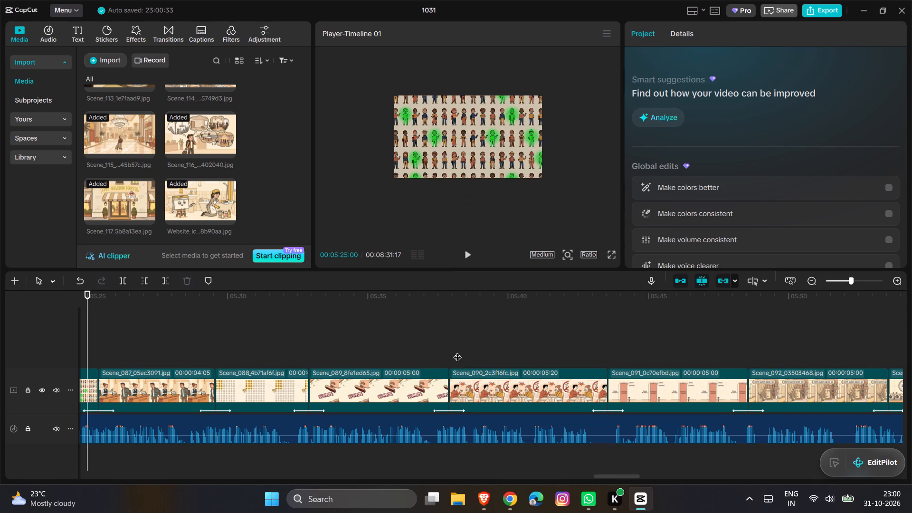
click(465, 398)
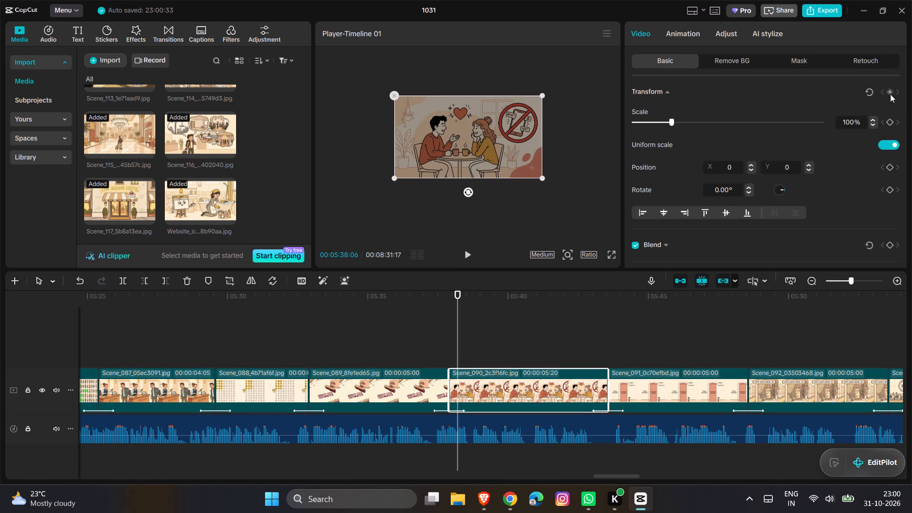
click(889, 95)
click(594, 347)
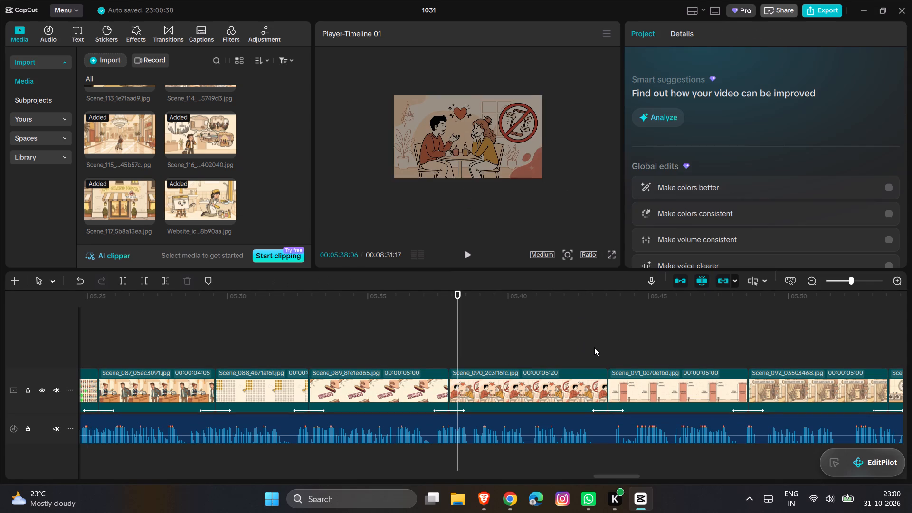
click(594, 401)
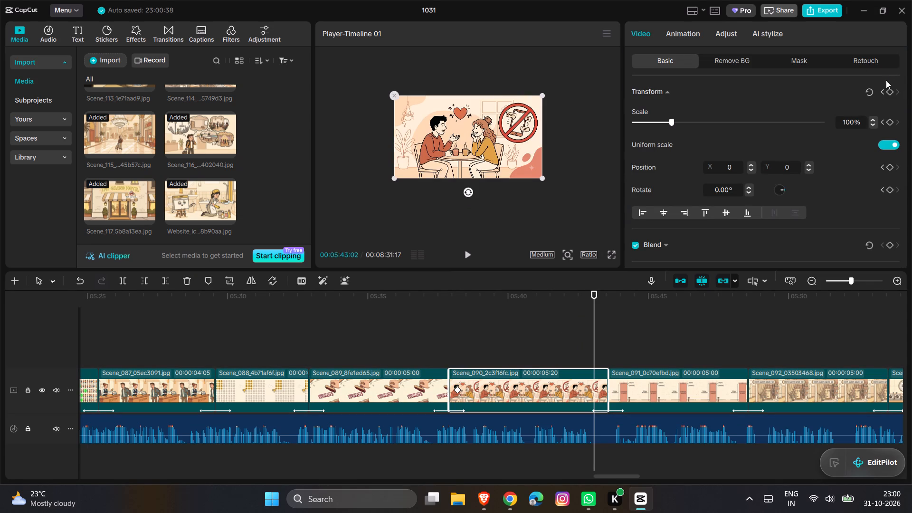
click(888, 91)
drag(541, 178, 560, 195)
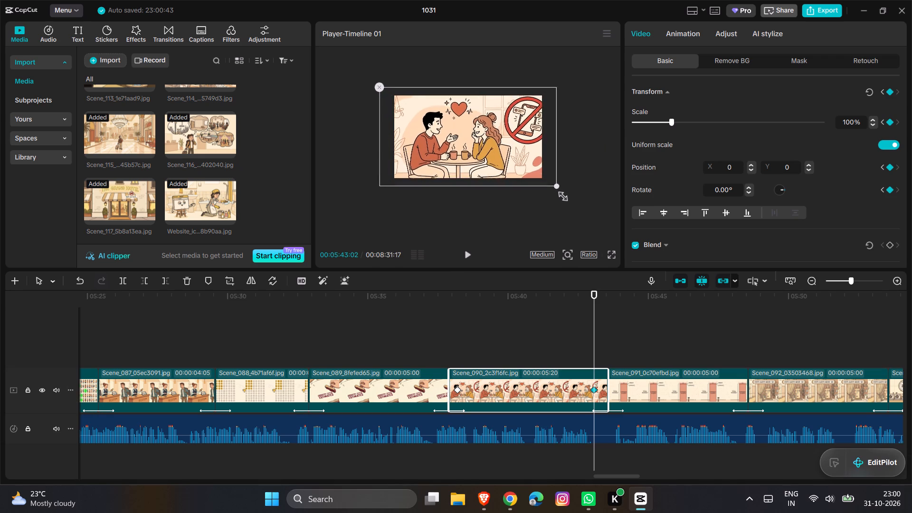
drag(560, 195, 568, 199)
Keyframe a centred zoom-in on Scene_091, from a transform keyframe at 00:05:43:23 to scale 133% at 00:05:48:11.
scroll(647, 353, left, 1)
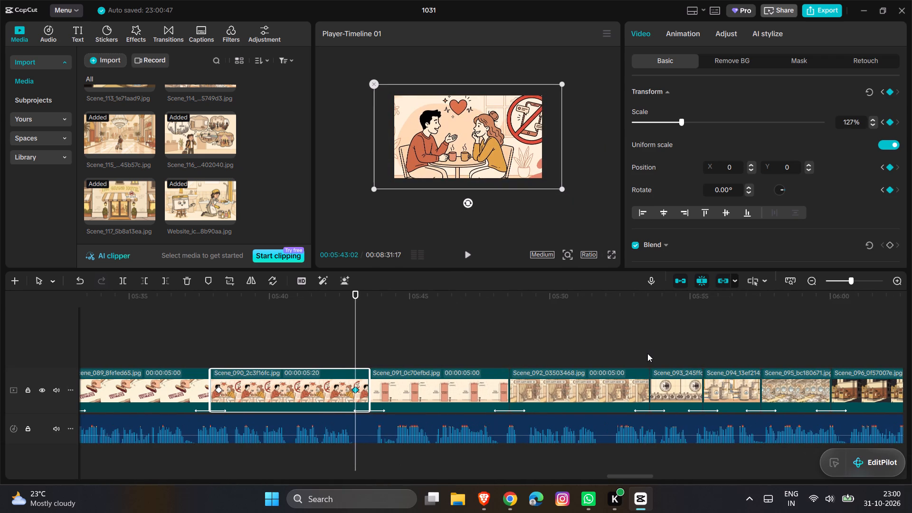
click(375, 360)
click(391, 386)
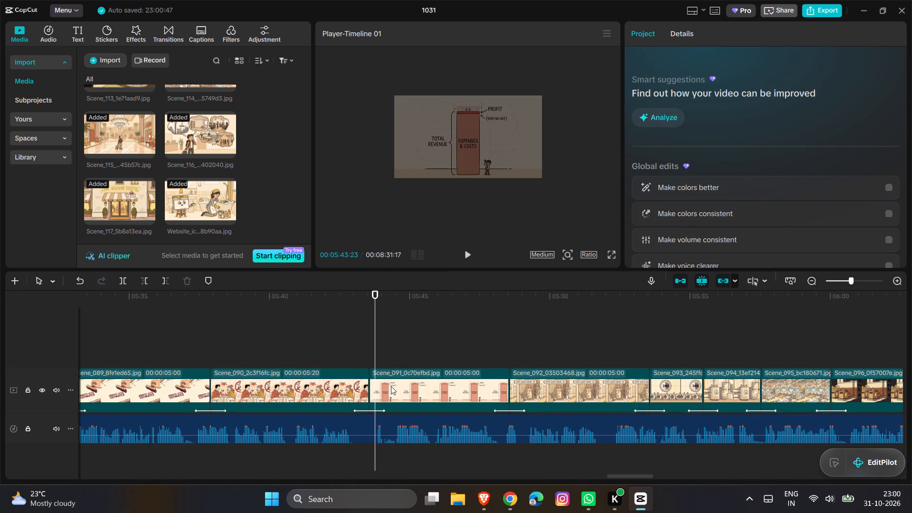
click(892, 96)
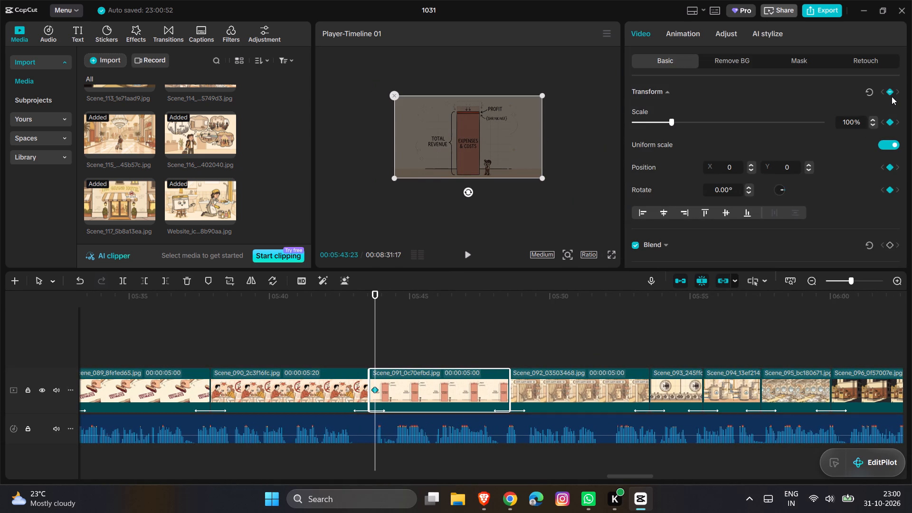
click(511, 333)
click(504, 339)
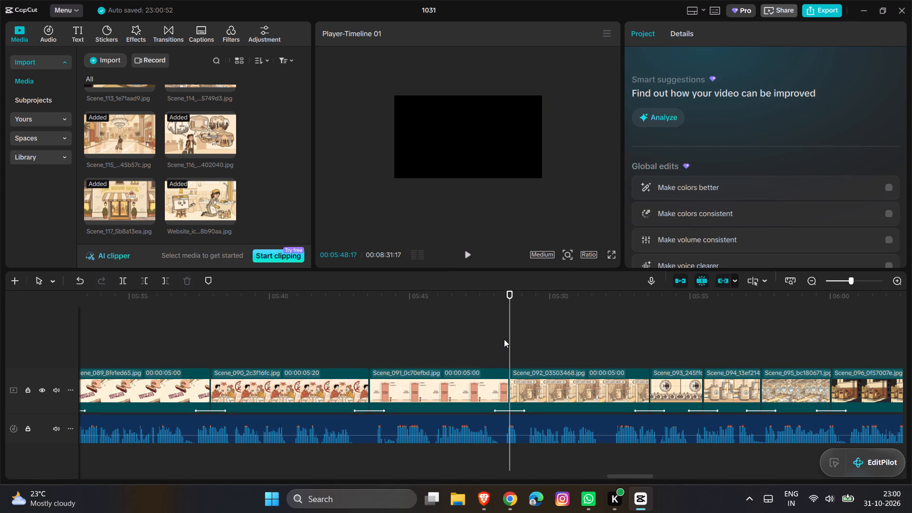
click(495, 392)
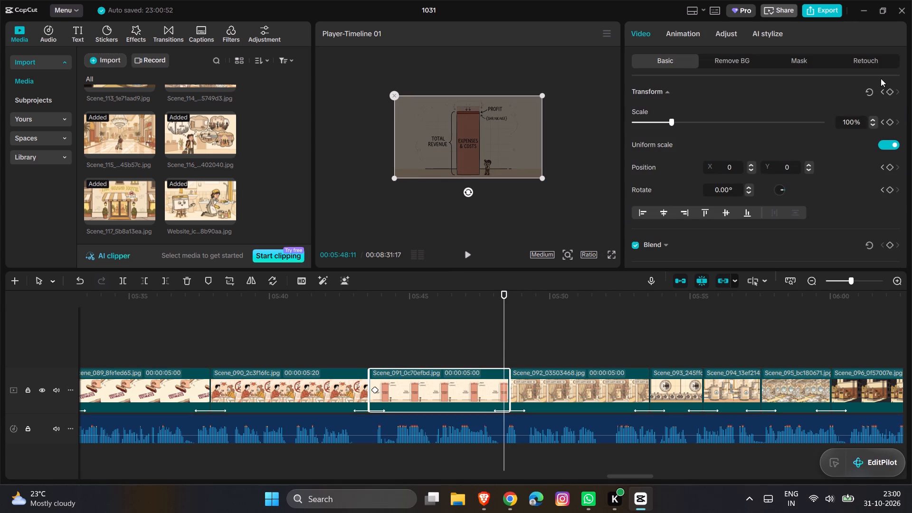
click(890, 95)
drag(541, 179, 569, 191)
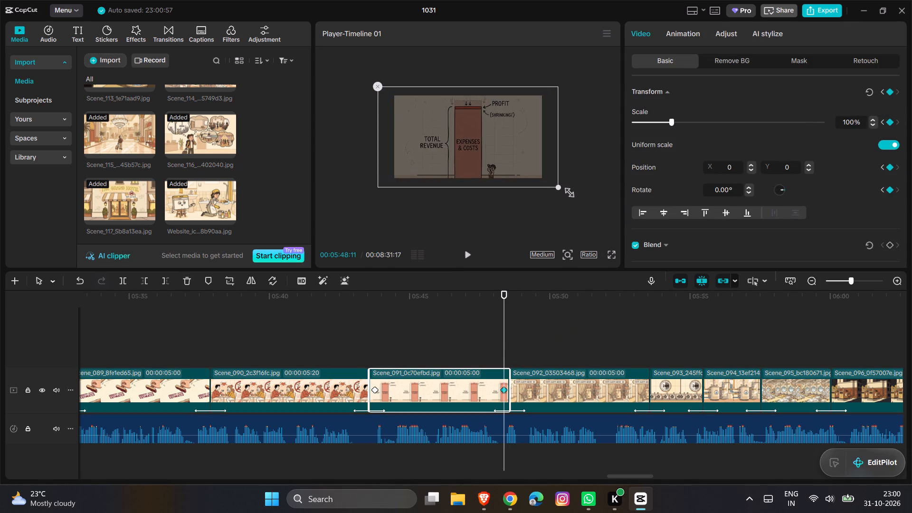
drag(569, 191, 581, 195)
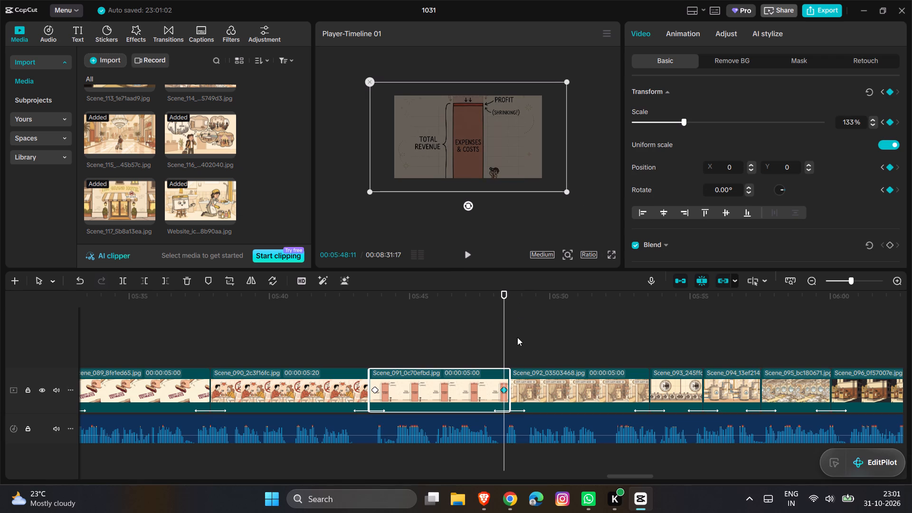
Keyframe a zoom-in on Scene_092, from a transform keyframe at 00:05:48:25 to scale 123% and Y position -131 at 00:05:53:06.
click(517, 337)
click(528, 385)
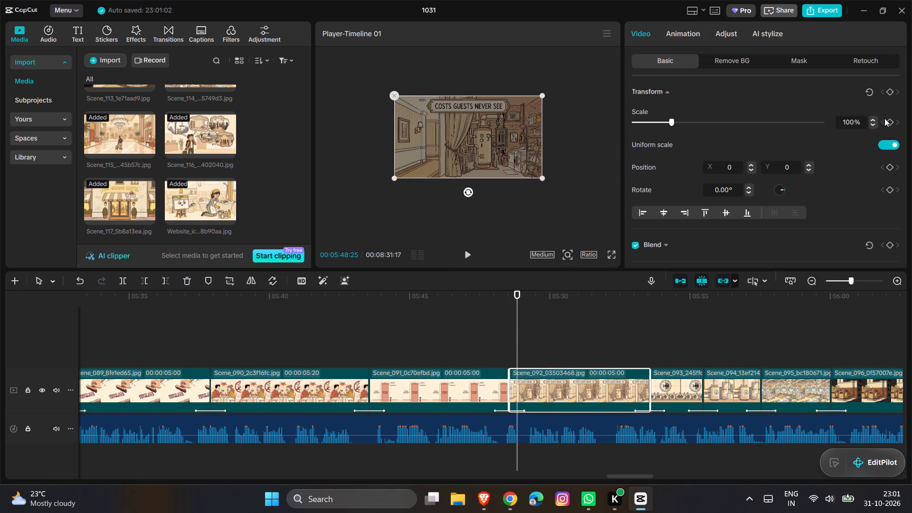
click(893, 93)
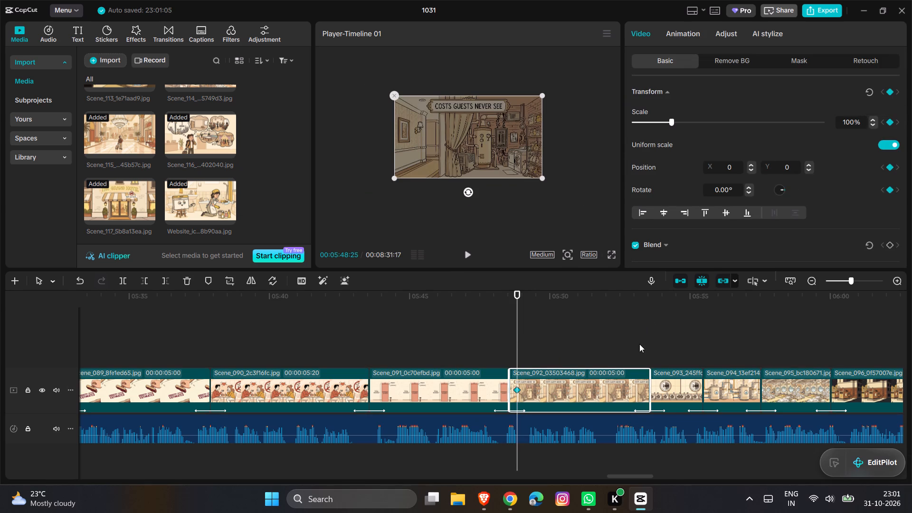
click(639, 344)
click(633, 387)
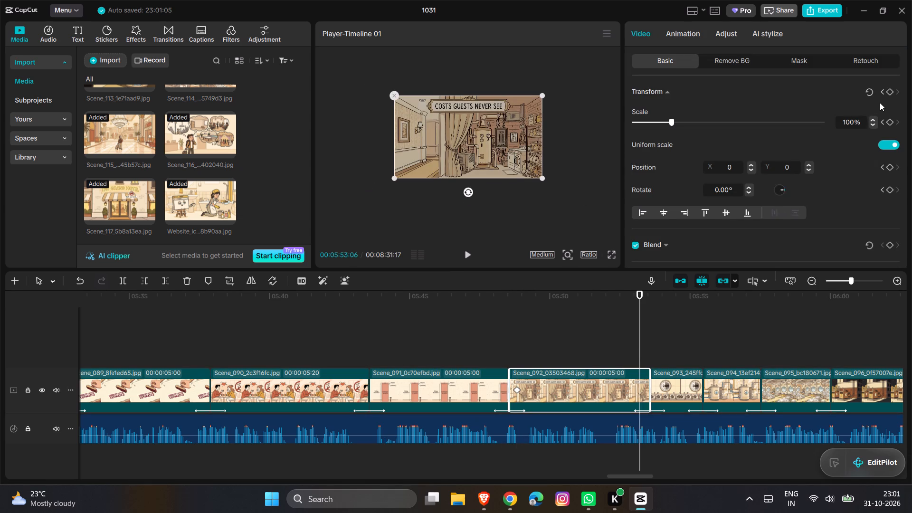
click(891, 97)
click(891, 95)
drag(541, 177, 555, 185)
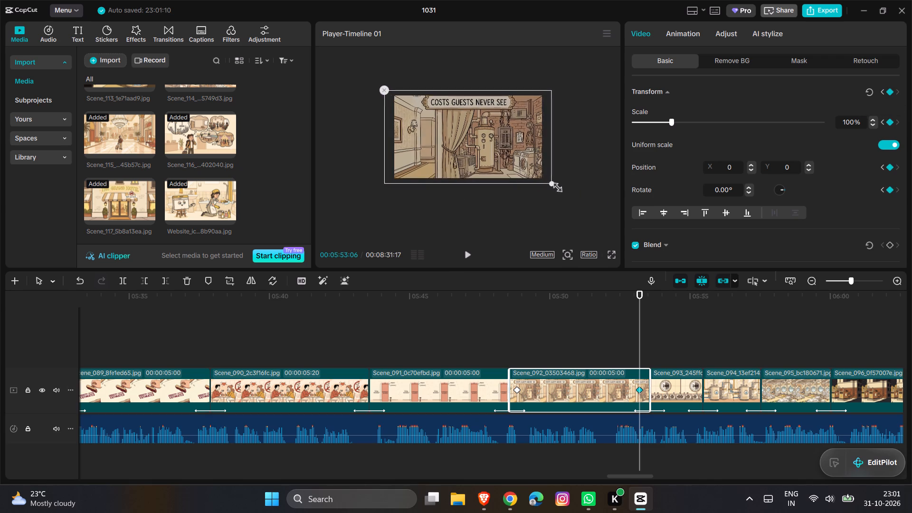
drag(555, 185, 566, 191)
drag(521, 149, 522, 154)
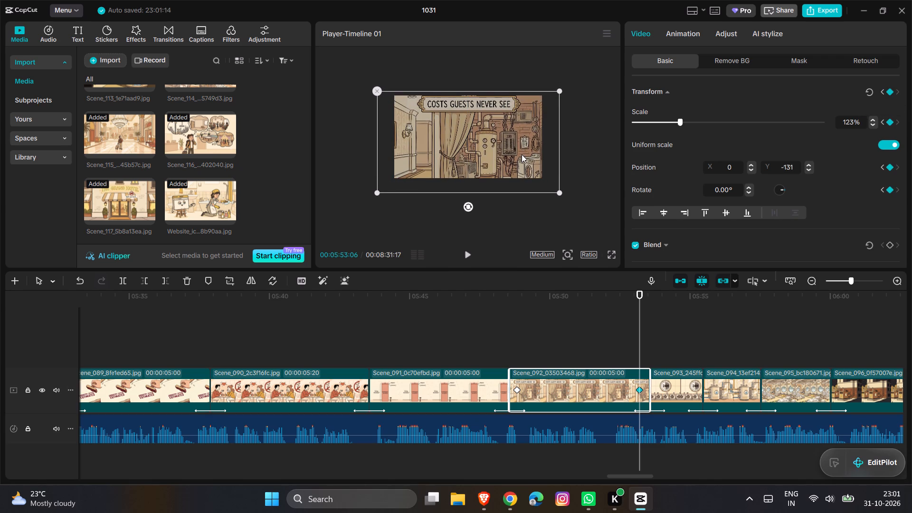
Keyframe a centred zoom-in on Scene_098, from a transform keyframe at 00:06:07:12 to scale 117% at 00:06:12:07.
scroll(712, 398, left, 3)
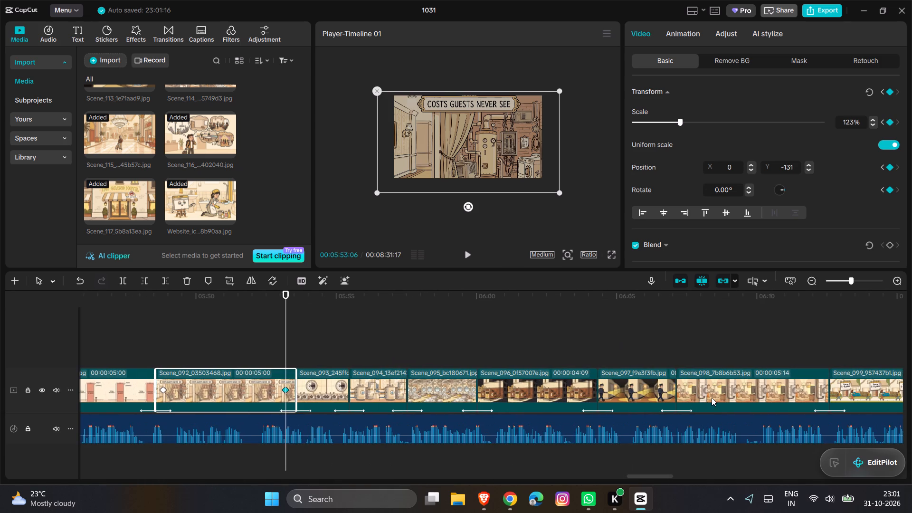
scroll(603, 374, left, 1)
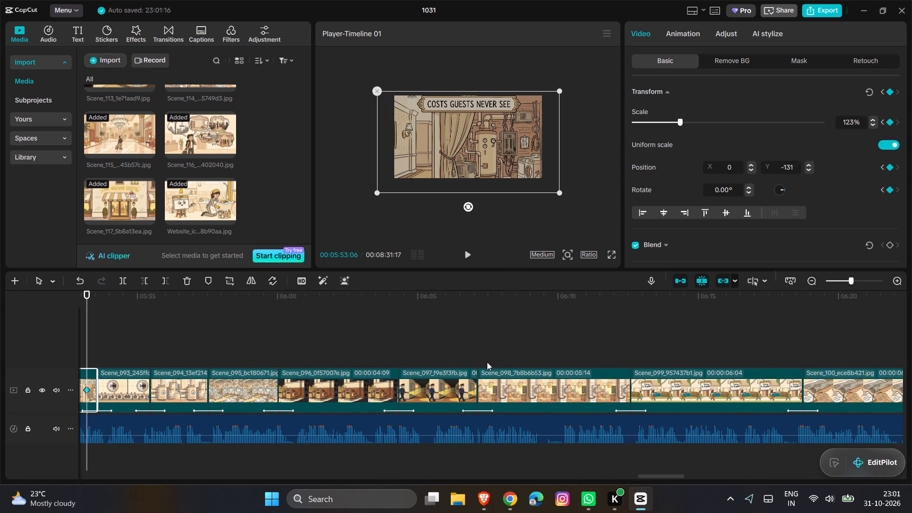
click(485, 360)
click(515, 385)
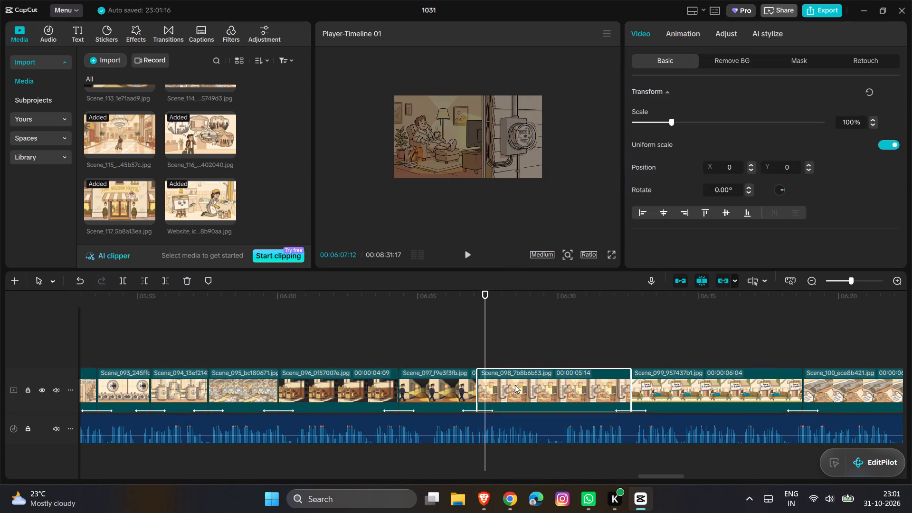
click(890, 96)
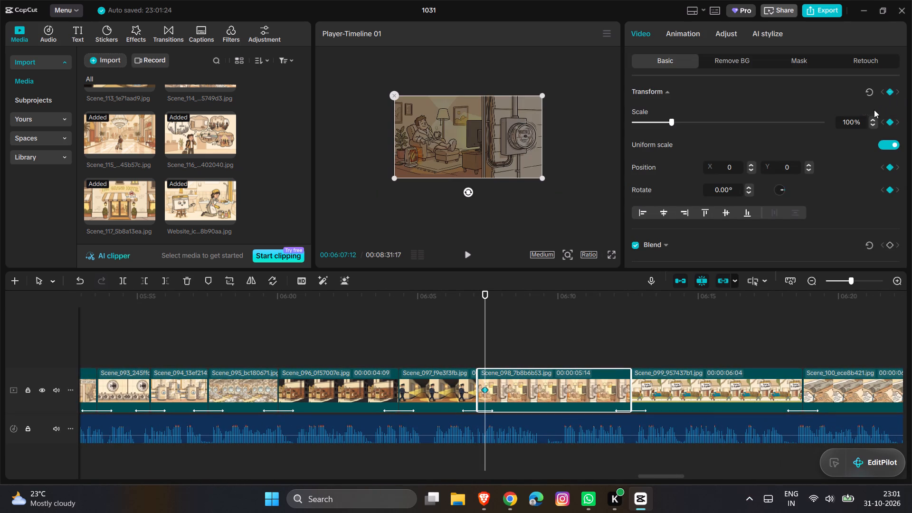
click(608, 358)
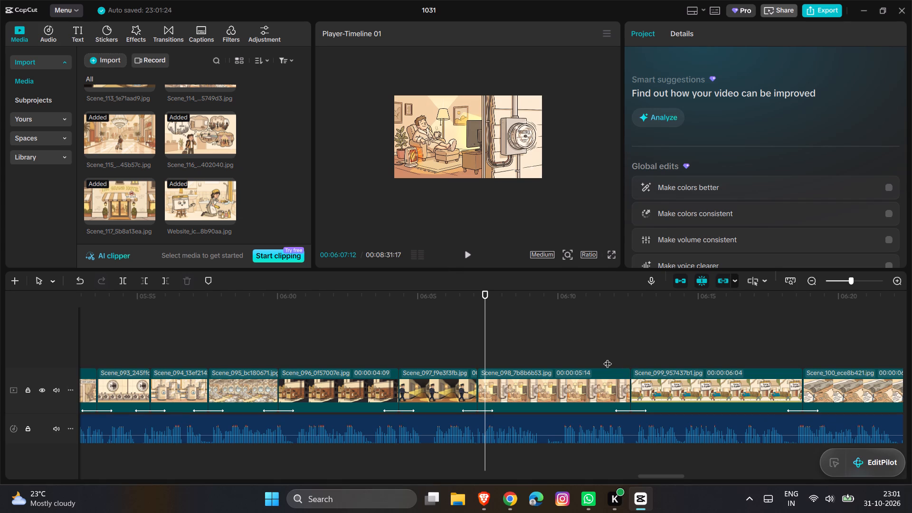
drag(608, 358, 620, 358)
click(620, 393)
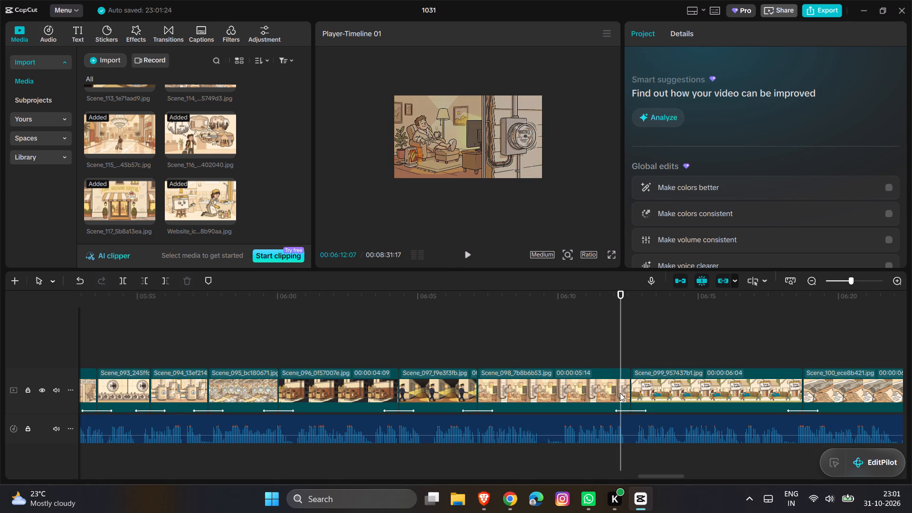
click(889, 91)
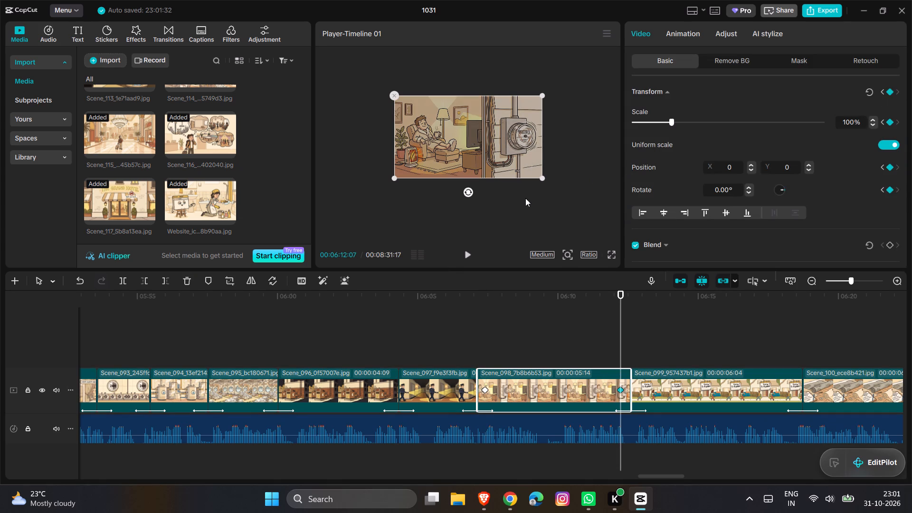
drag(541, 181, 547, 184)
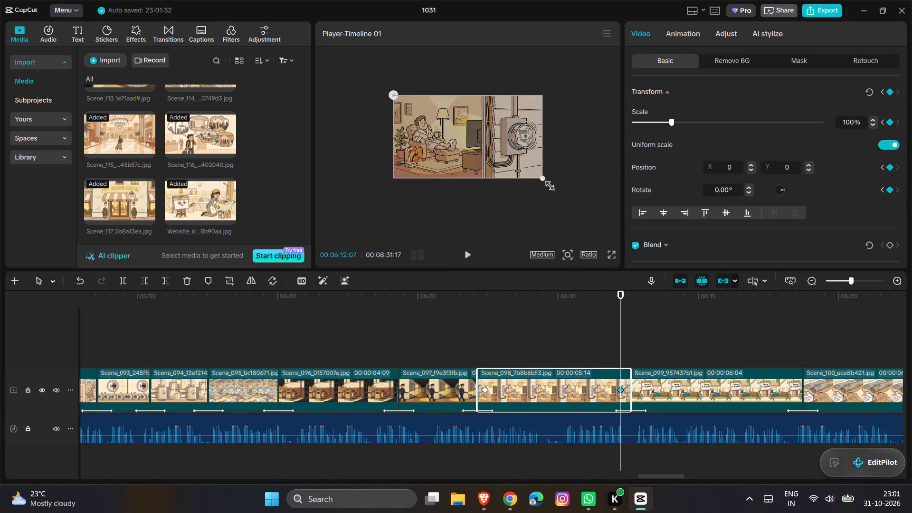
drag(547, 184, 560, 191)
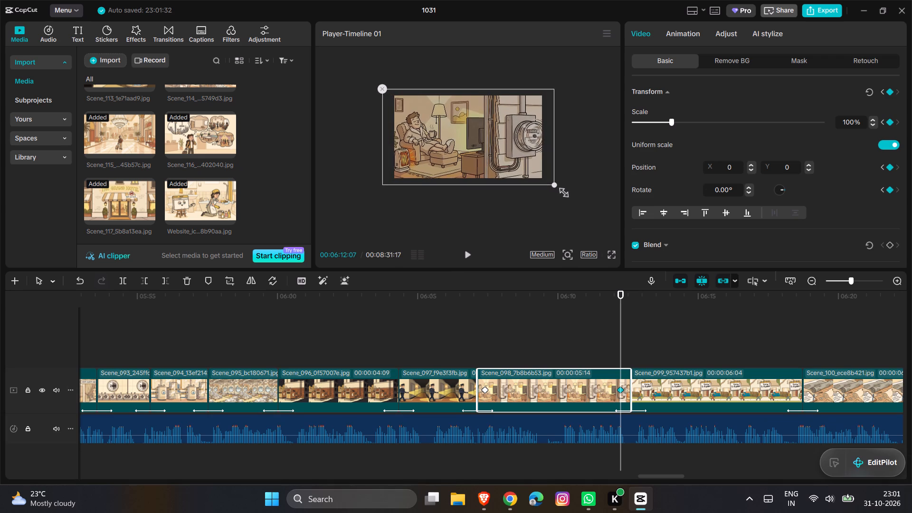
drag(560, 191, 561, 191)
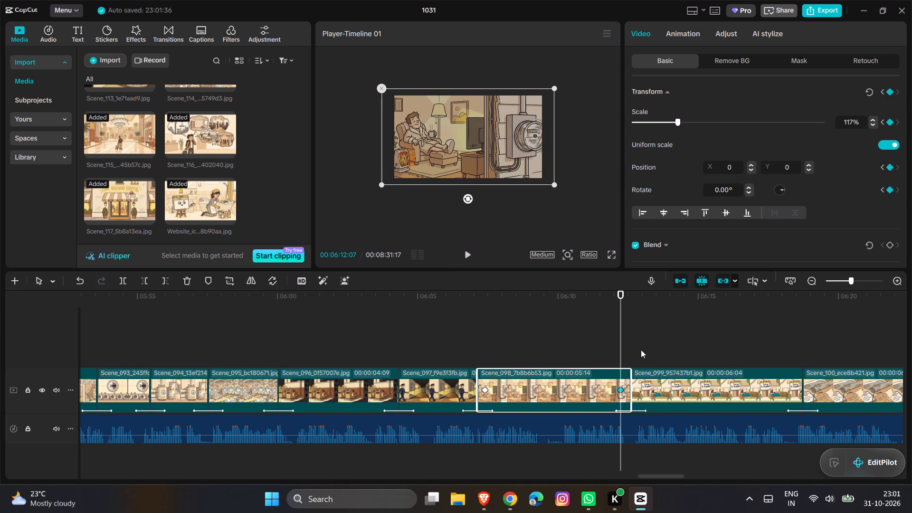
Keyframe a centred zoom-in on Scene_099, from a transform keyframe at 00:06:12:29 to scale 132% at 00:06:18:08.
click(641, 350)
click(644, 378)
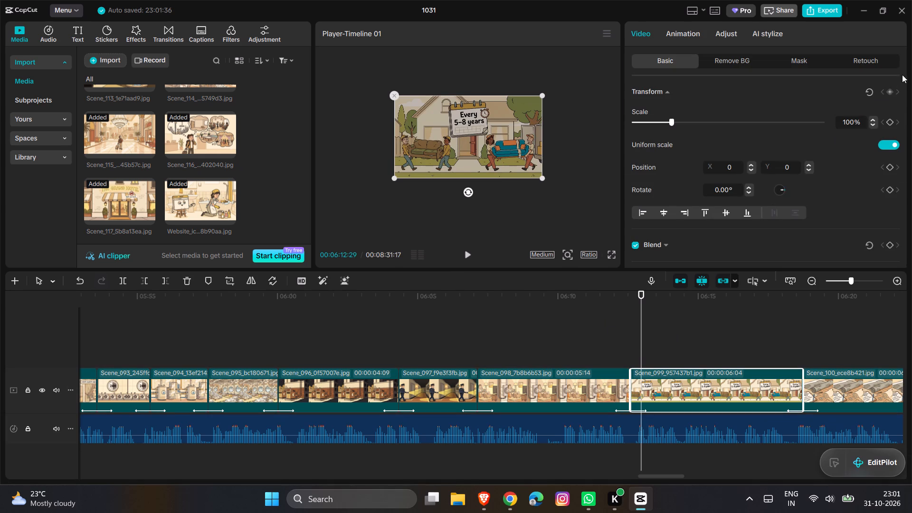
click(886, 91)
click(890, 93)
click(789, 341)
click(785, 397)
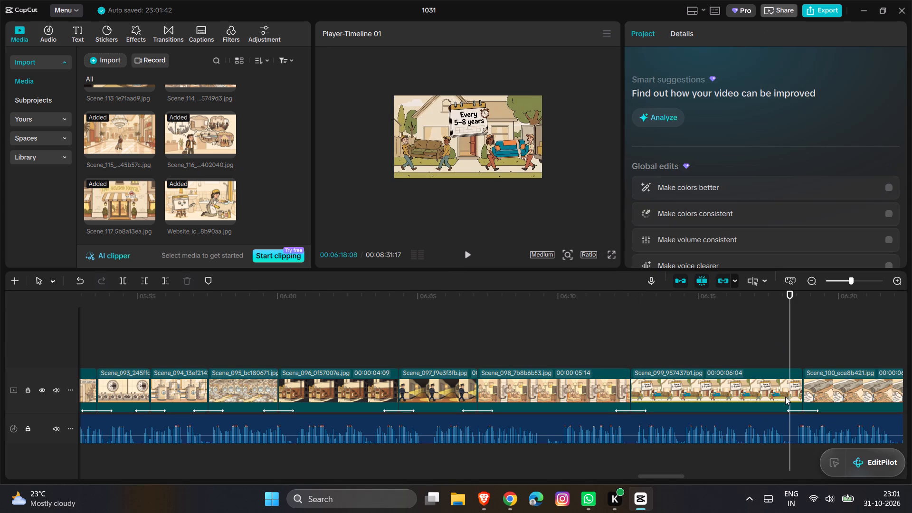
click(890, 91)
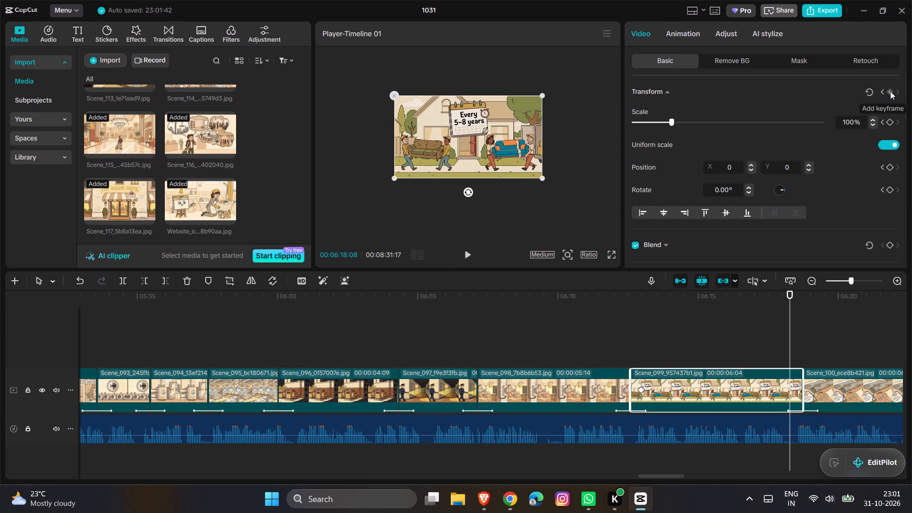
drag(541, 180, 577, 199)
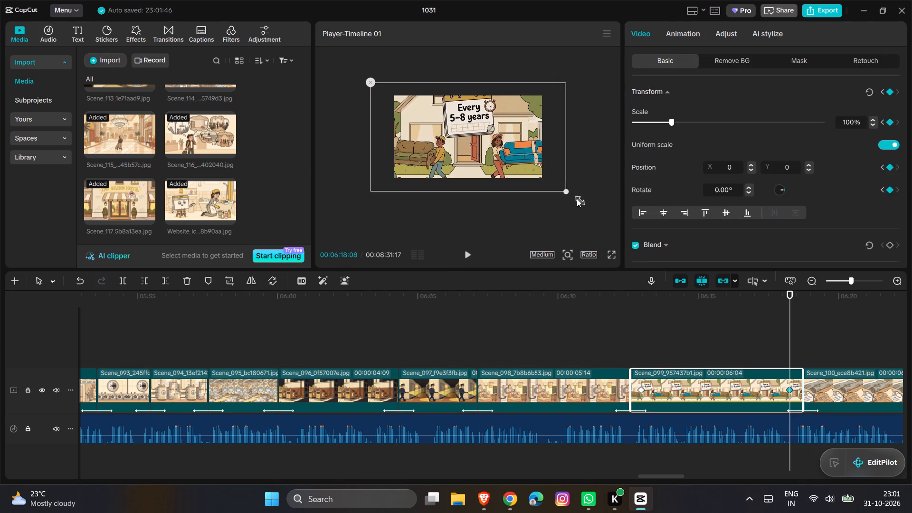
Keyframe a centred zoom-in on Scene_100, from a transform keyframe at 00:06:19:06 to scale 126% at 00:06:24:29.
scroll(654, 364, left, 2)
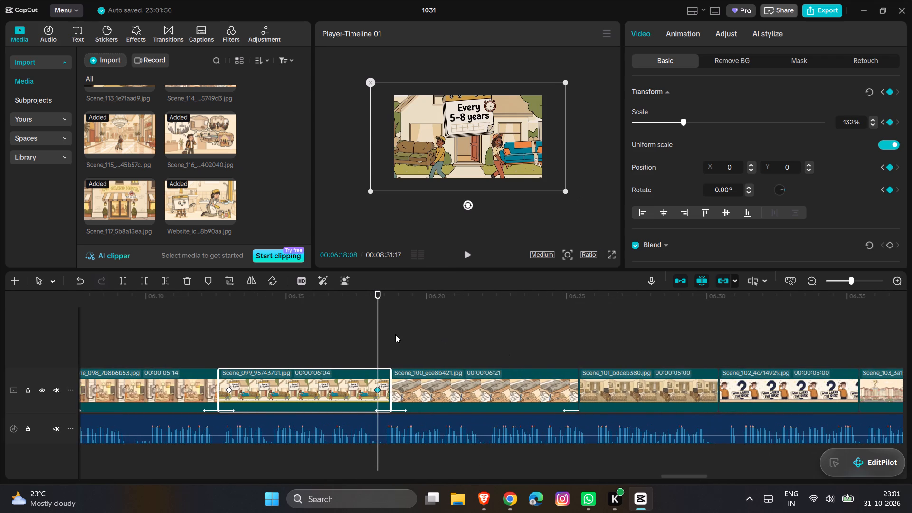
click(404, 347)
click(415, 380)
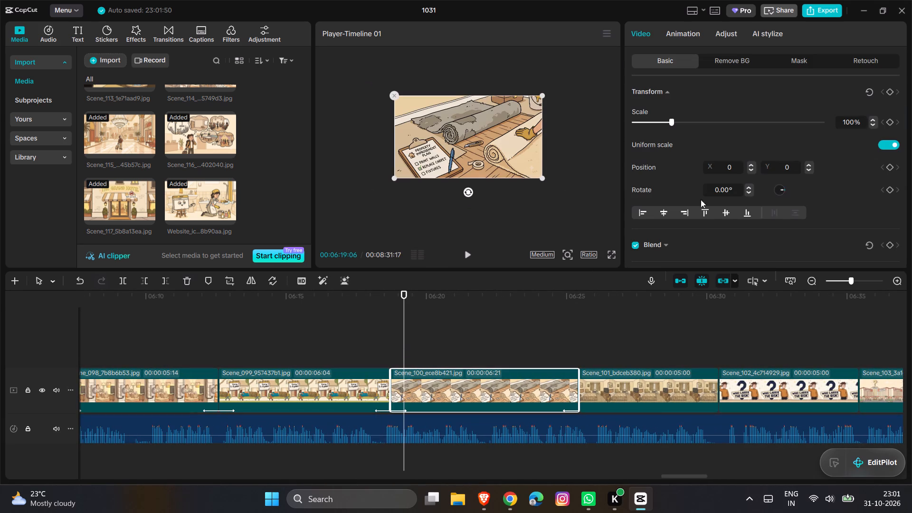
click(891, 92)
click(566, 349)
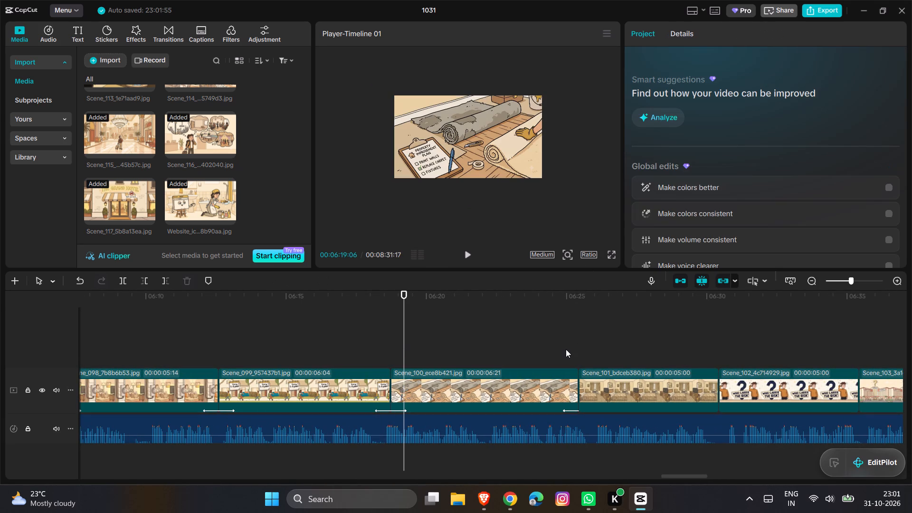
click(560, 388)
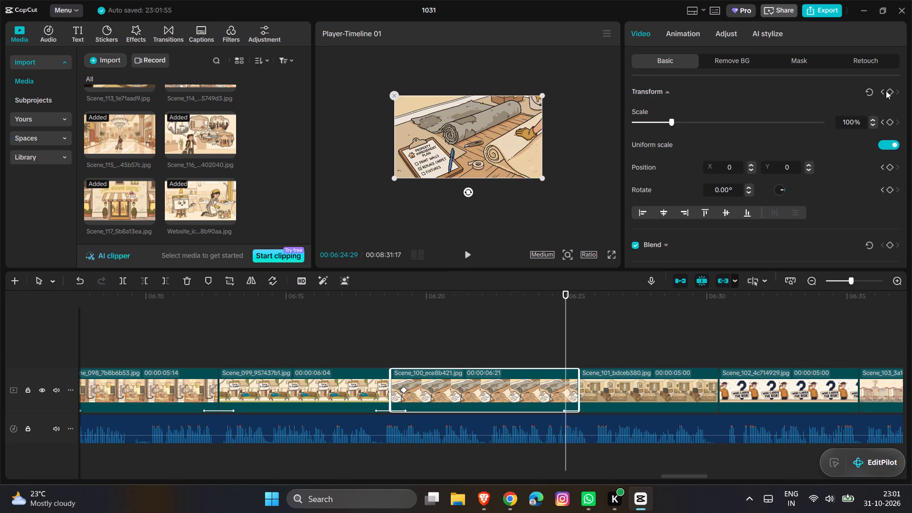
click(891, 90)
drag(541, 177, 560, 192)
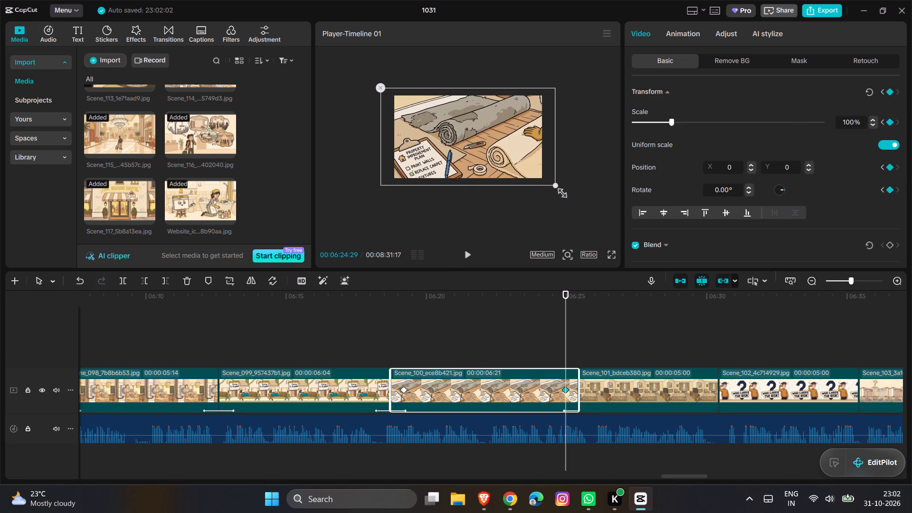
drag(560, 192, 568, 197)
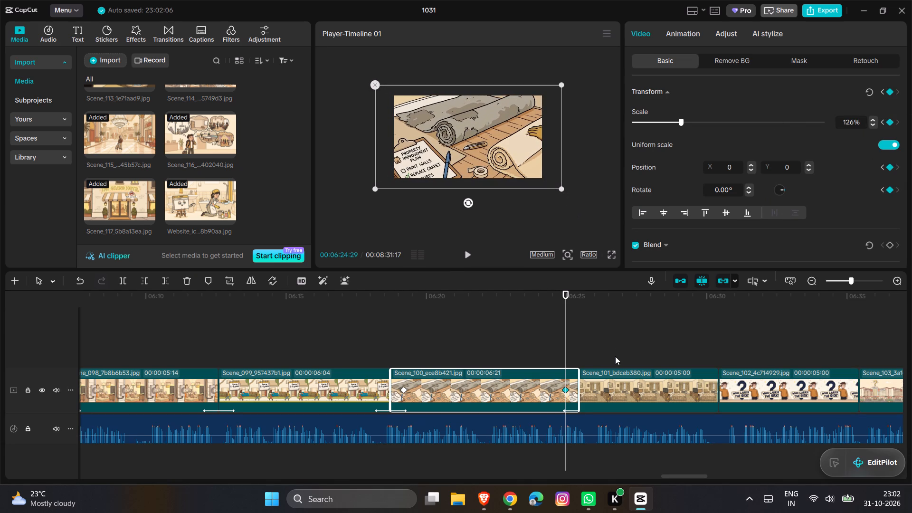
Keyframe a centred zoom-in on Scene_101, from a transform keyframe at 00:06:25:25 to scale 125% at 00:06:30:03, and play on into Scene_103.
key(space)
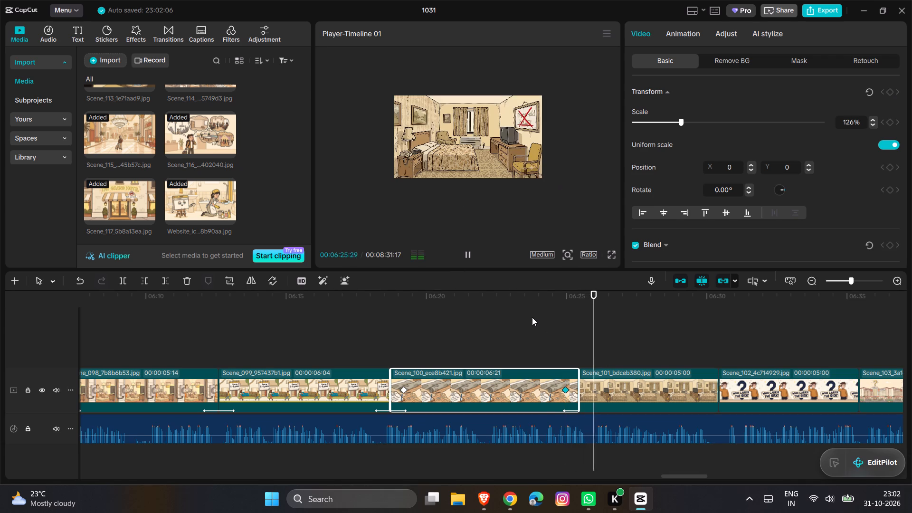
scroll(532, 317, left, 2)
key(space)
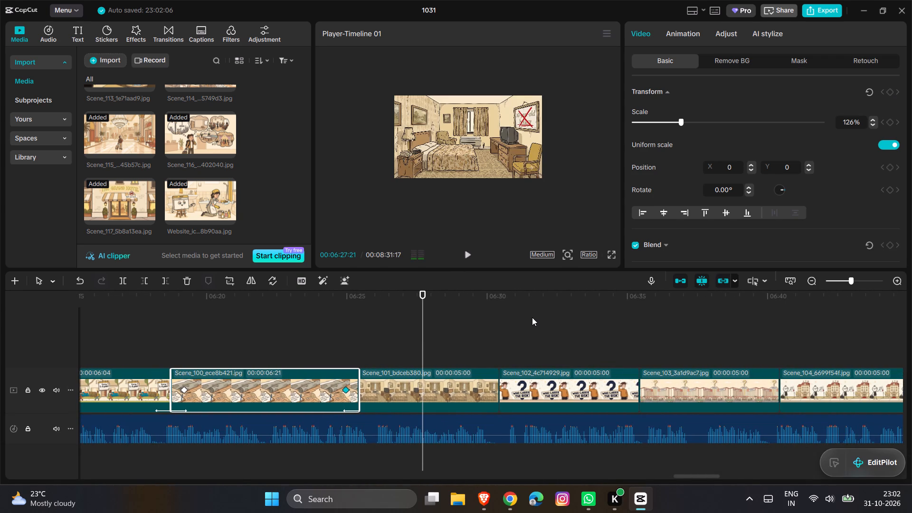
click(370, 352)
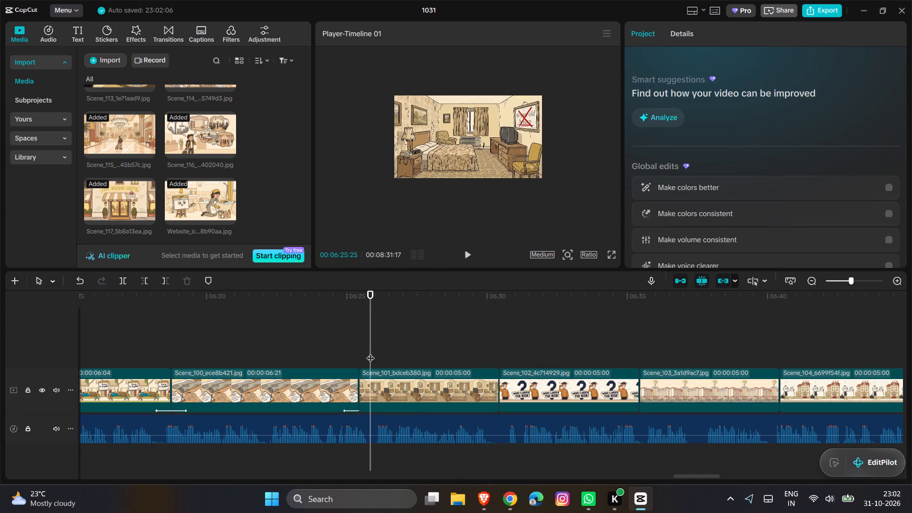
click(395, 391)
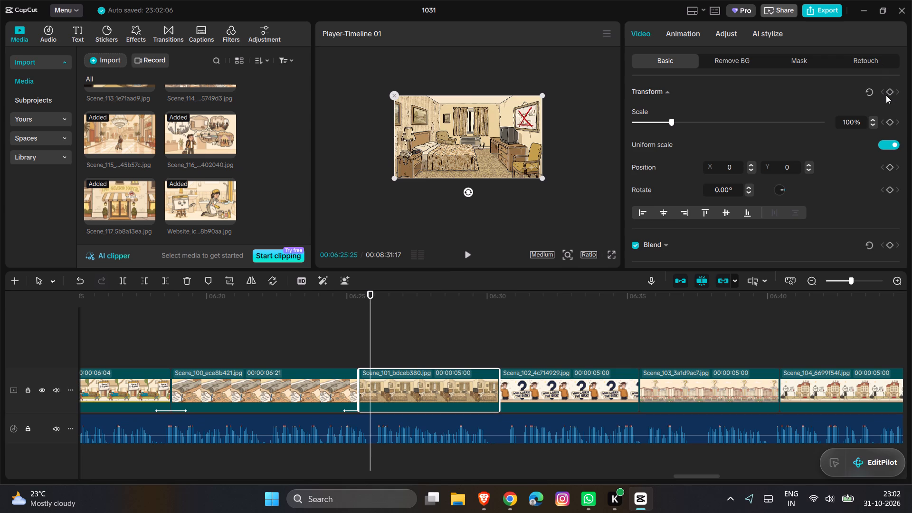
click(890, 92)
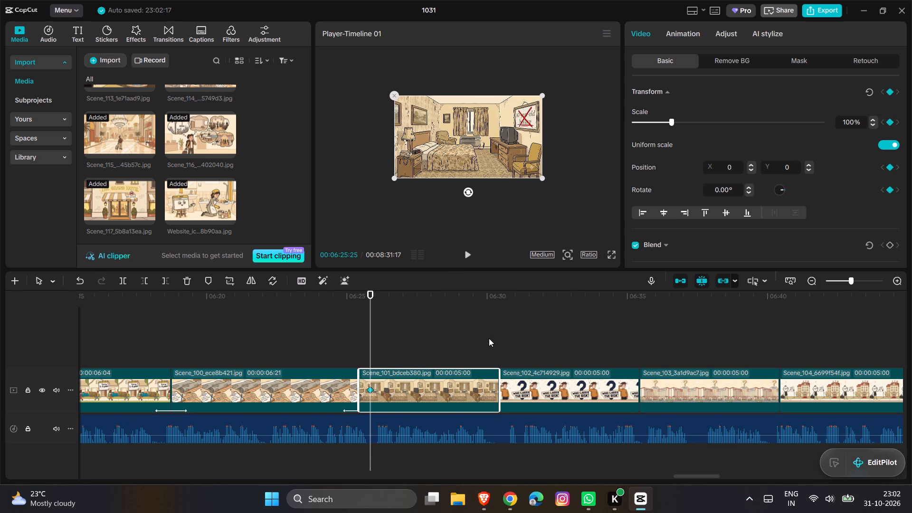
click(490, 344)
click(479, 385)
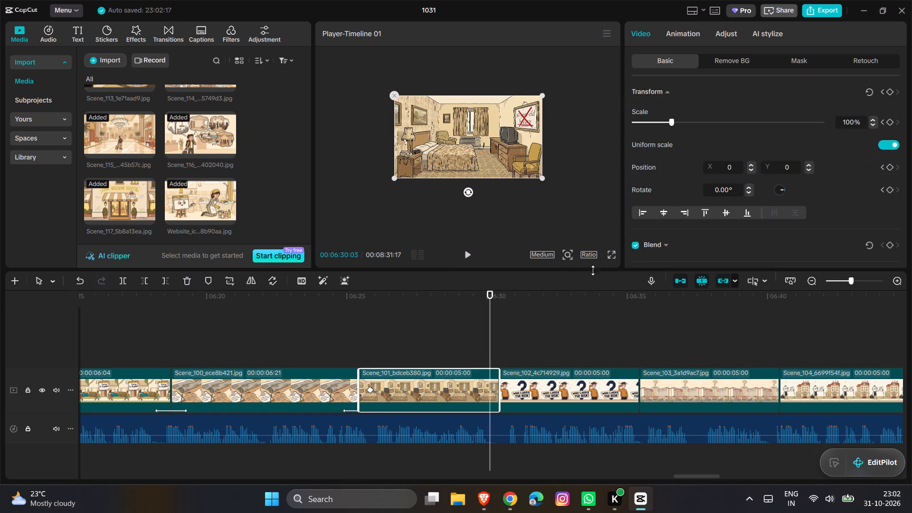
click(887, 93)
drag(541, 177, 546, 181)
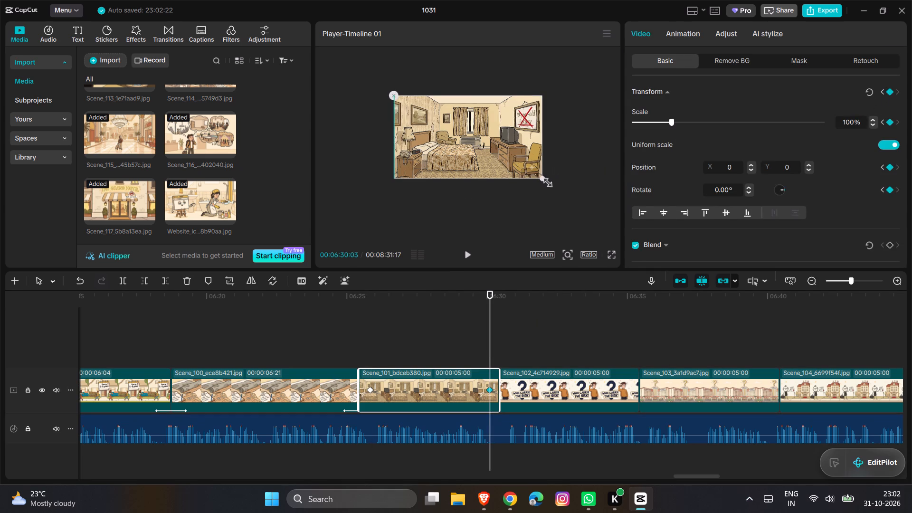
drag(546, 181, 560, 191)
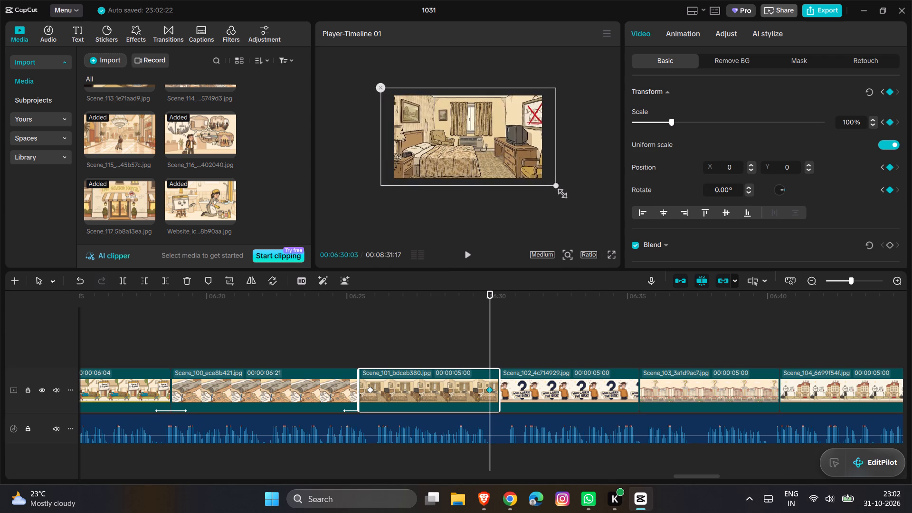
drag(560, 191, 566, 196)
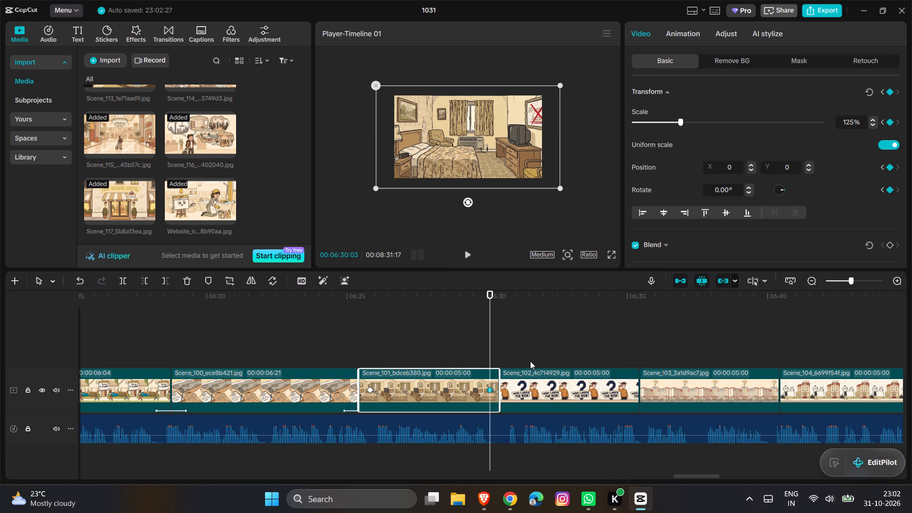
key(space)
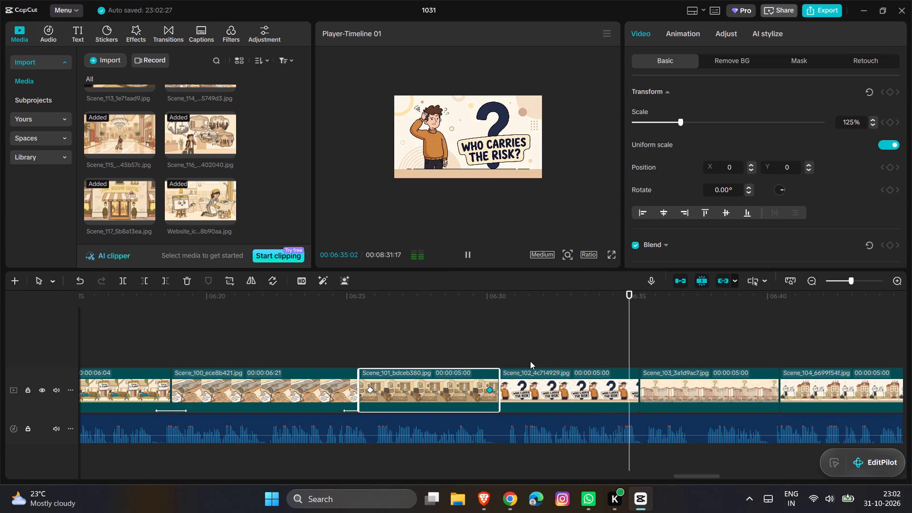
key(space)
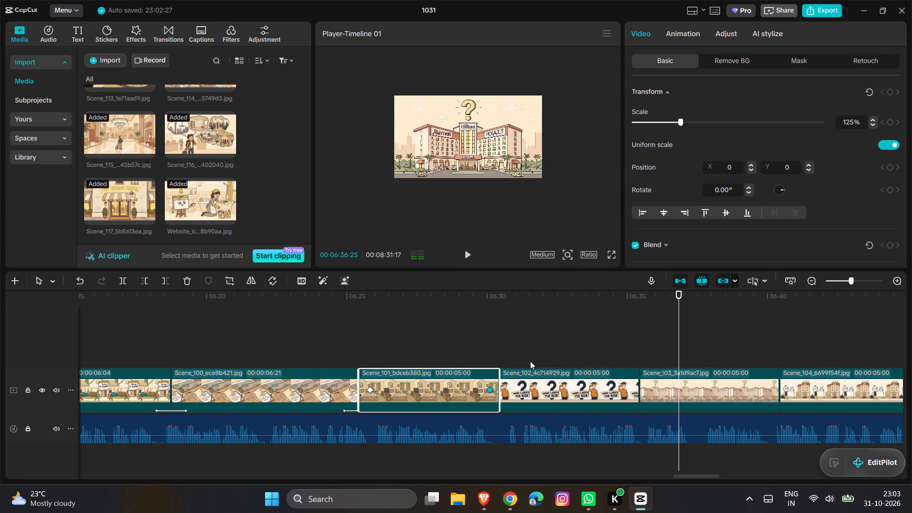